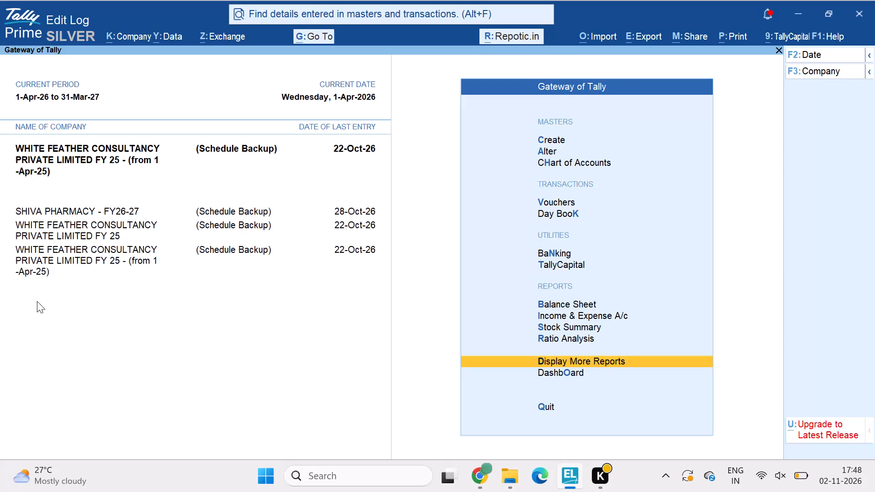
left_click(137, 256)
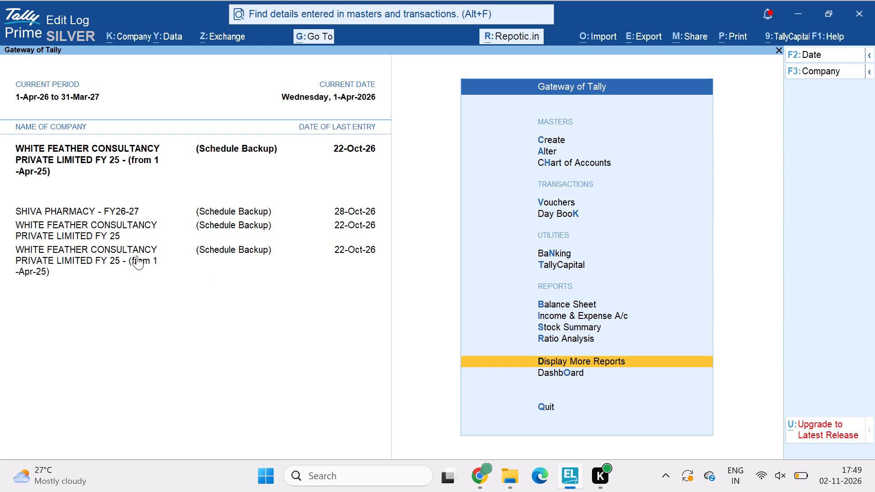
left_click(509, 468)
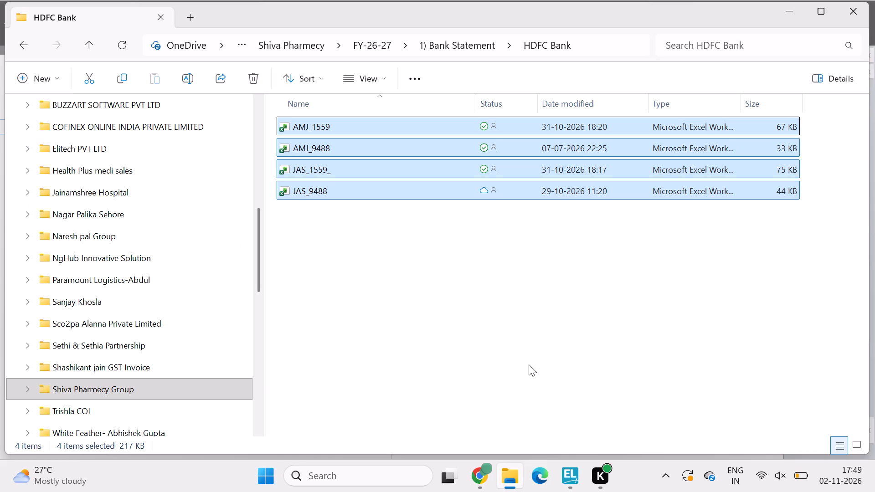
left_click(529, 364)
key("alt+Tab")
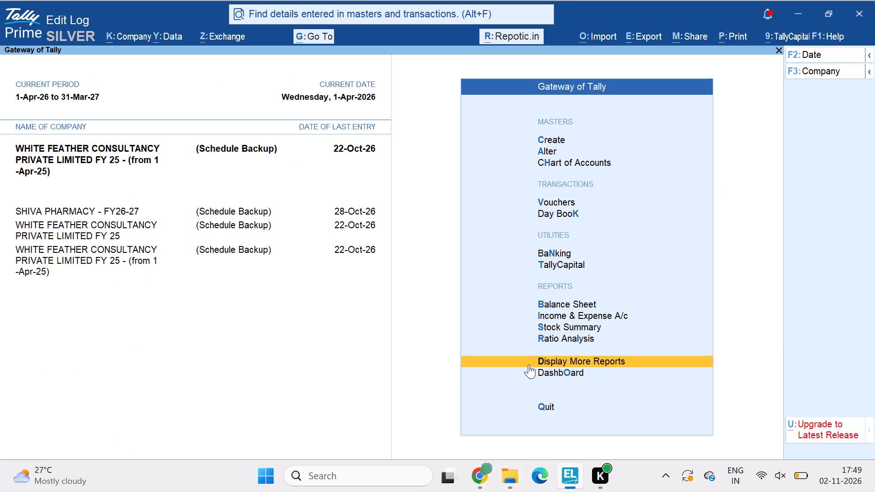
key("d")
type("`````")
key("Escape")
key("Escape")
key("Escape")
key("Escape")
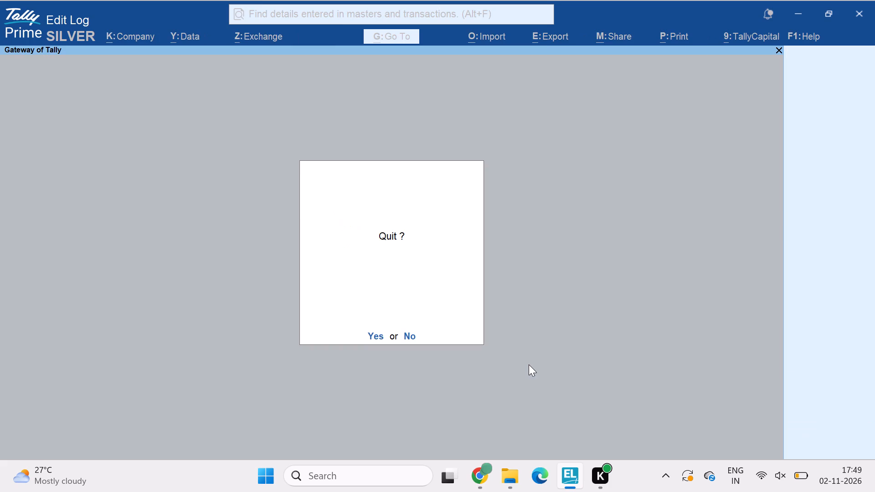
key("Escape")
Open the company's Trial Balance and configure it to show opening balances and hide closing balances.
type("dt")
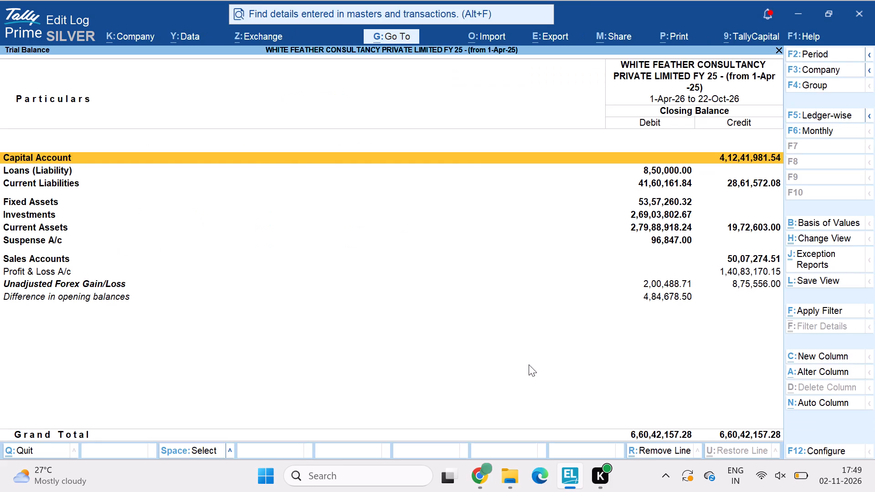
key("F12")
key("y")
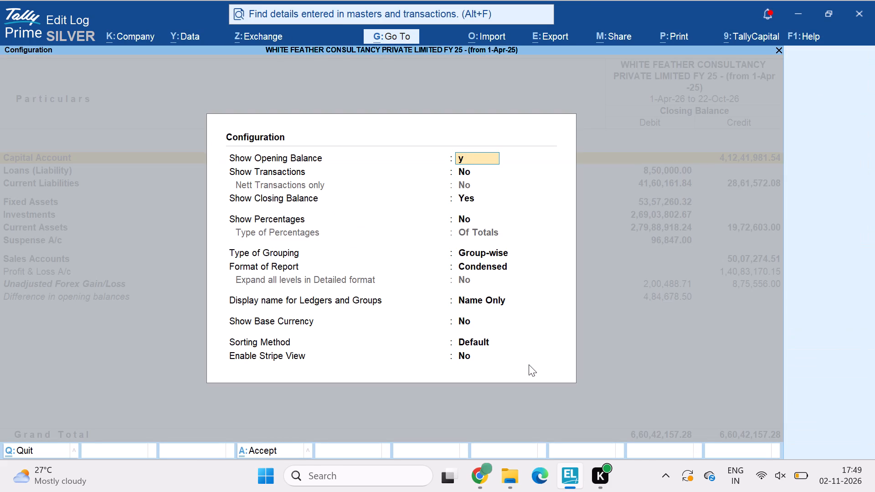
key("Return")
key("Return")
key("n")
key("Return")
key("ctrl+a")
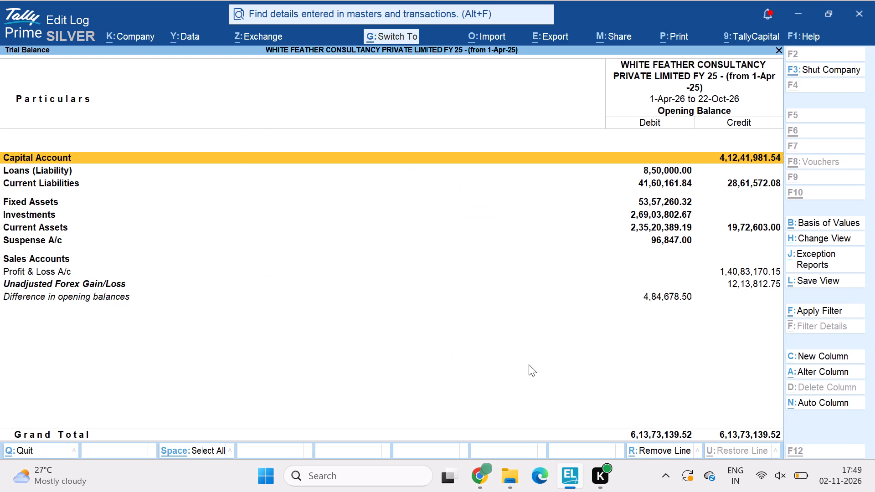
Drill down from Capital Account into Reserves & Surplus and open the Surplus ledger's details.
key("Return")
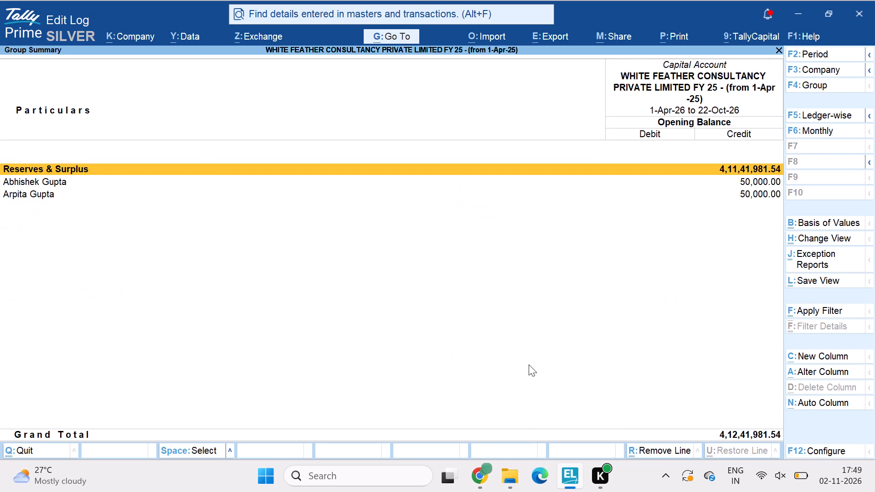
key("ctrl+Return")
key("Escape")
key("Escape")
key("Escape")
key("Return")
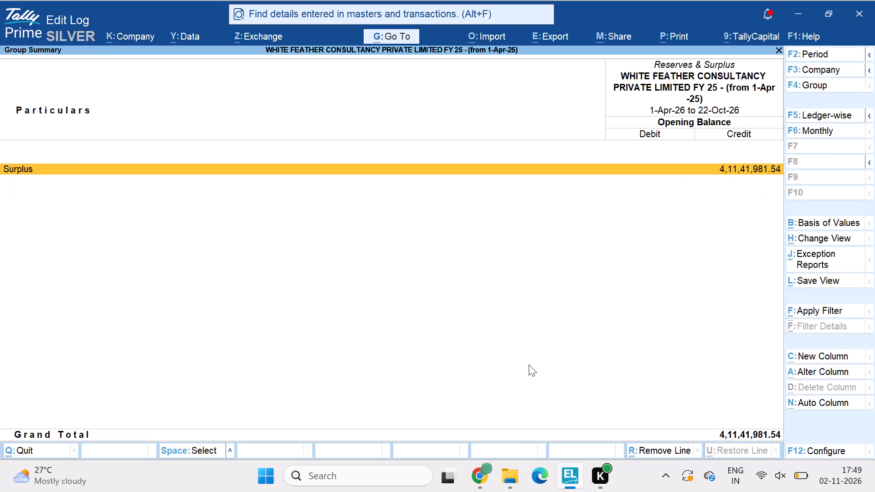
key("ctrl+Return")
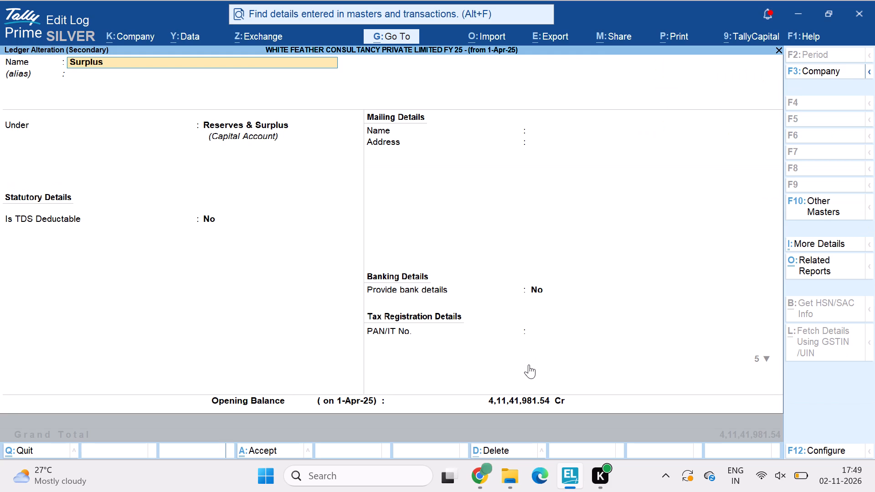
Switch to File Explorer and open the workbook WFCPL Financials FY 2024-25 from the Whitefeather Pvt Ltd folder.
left_click(510, 477)
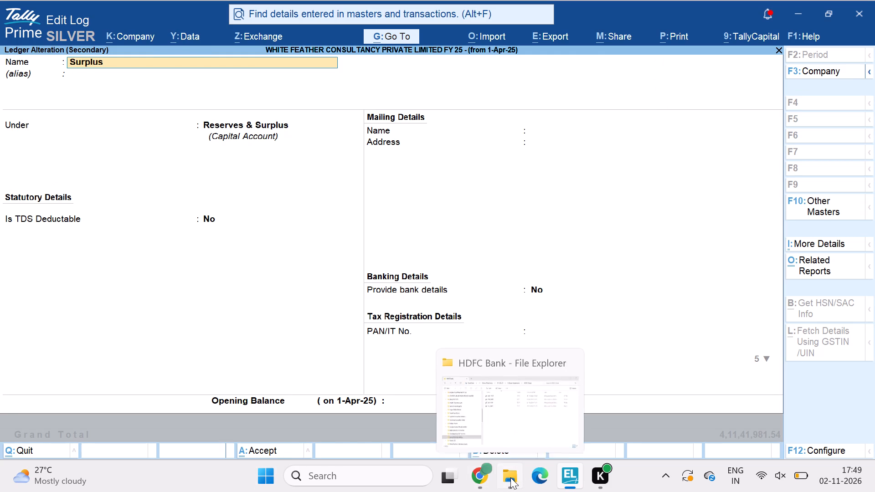
scroll(443, 367, "down", 1)
left_click_drag(458, 360, 60, 303)
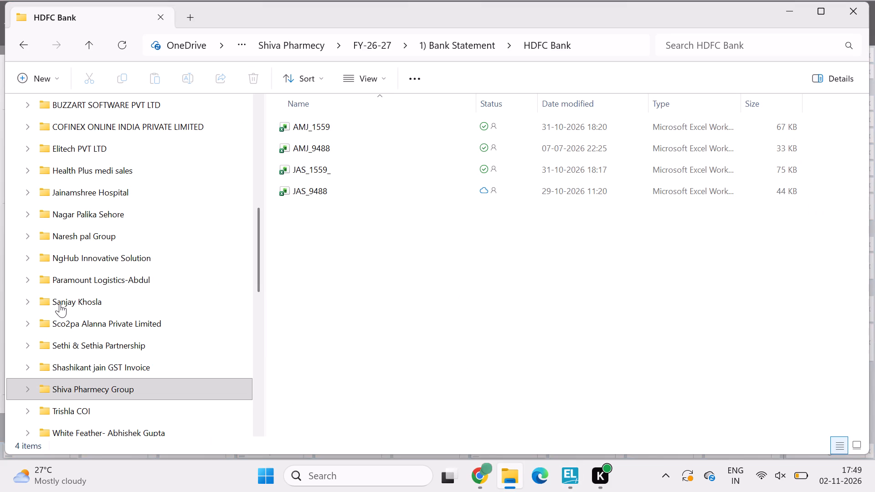
left_click(67, 438)
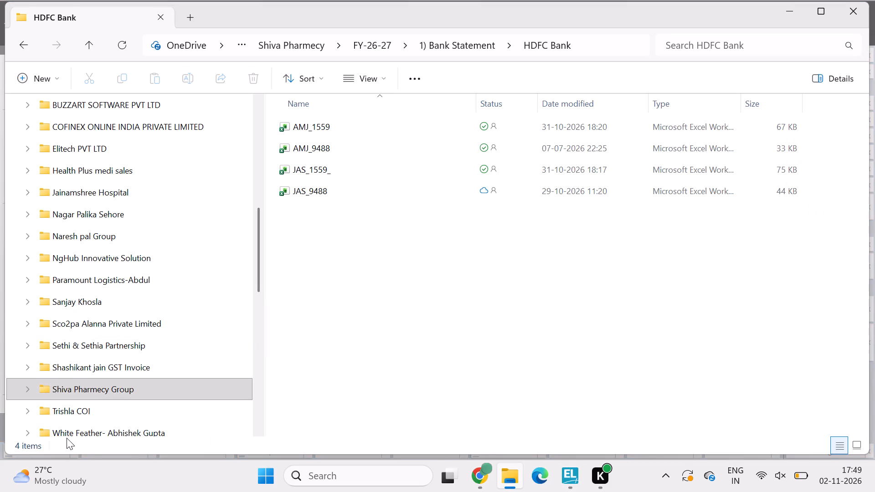
left_click(76, 433)
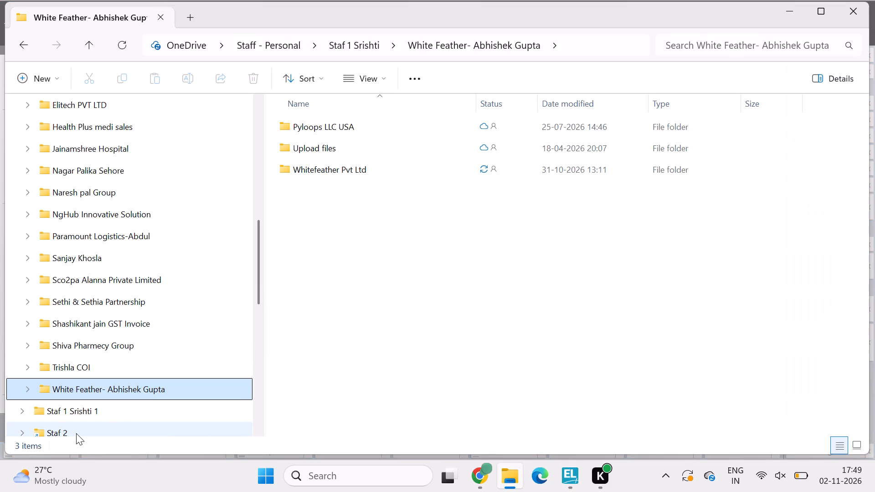
double_click(355, 167)
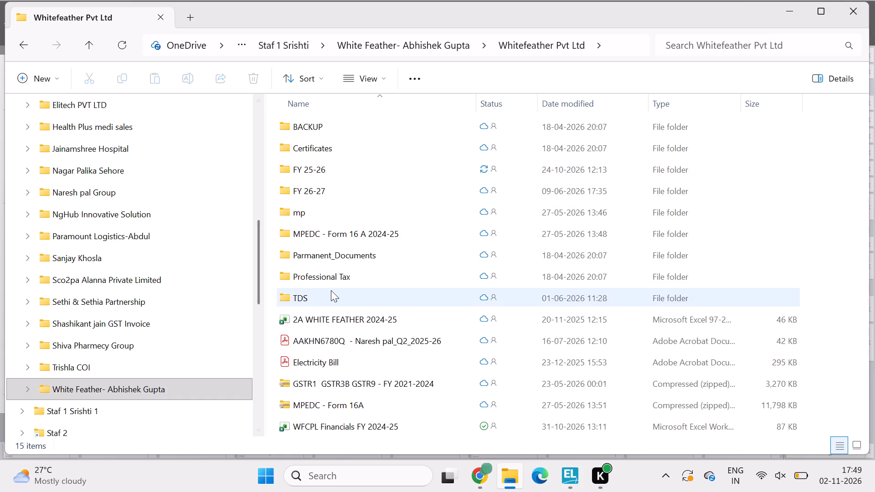
double_click(364, 167)
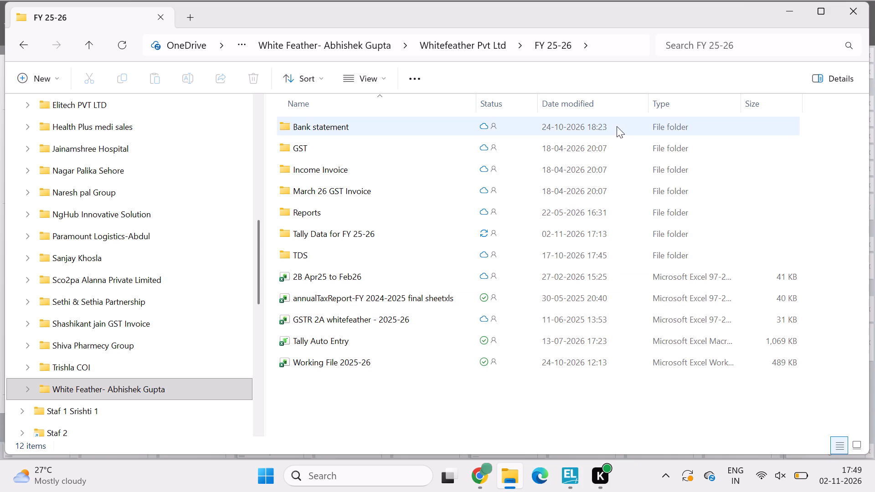
left_click(566, 101)
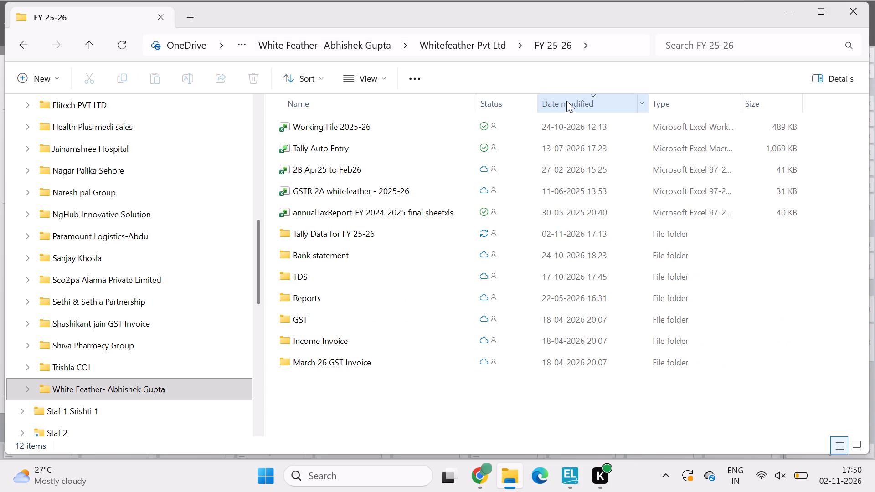
left_click(90, 44)
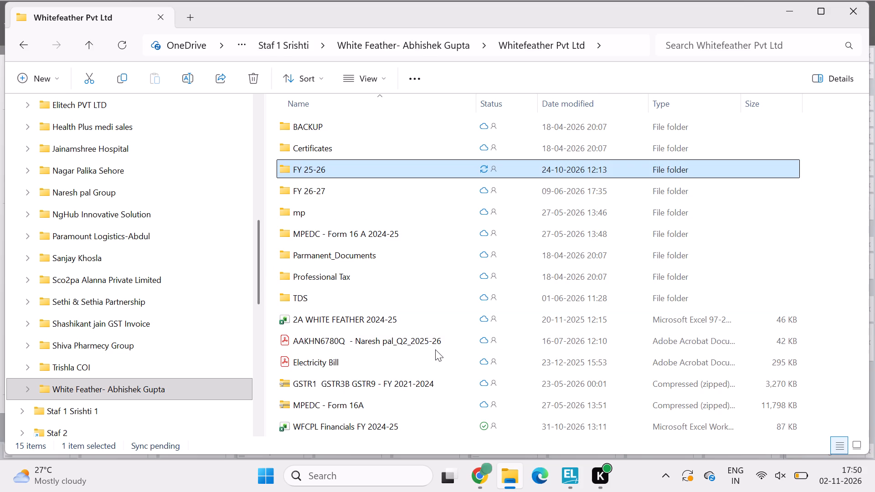
scroll(435, 349, "down", 2)
double_click(387, 429)
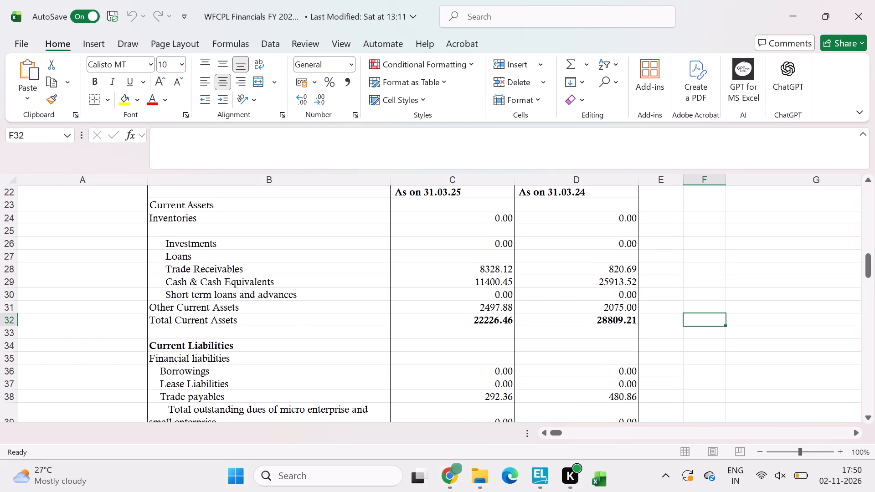
Go to the start of the BS sheet in the financials workbook.
scroll(387, 429, "down", 1)
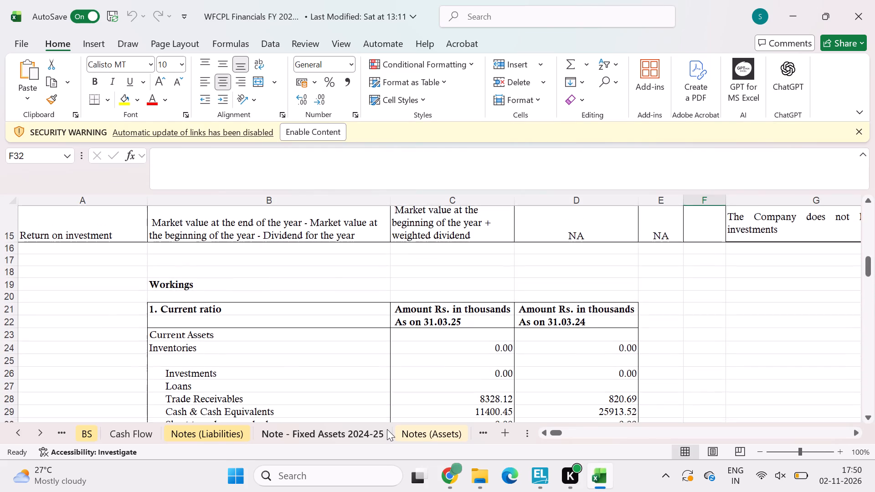
scroll(387, 429, "down", 1)
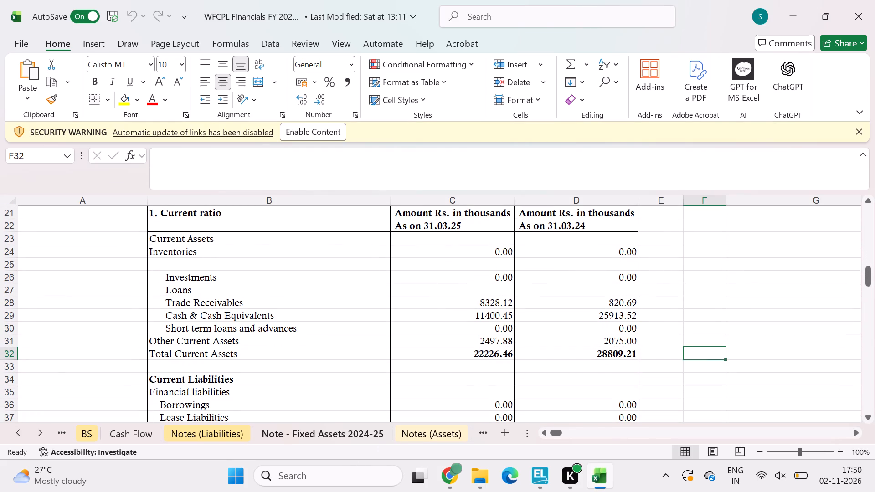
key("ctrl+Page_Up")
key("ctrl+Page_Up")
key("ctrl+Page_Up")
key("ctrl+Page_Up")
key("ctrl+Page_Up")
key("ctrl+Page_Up")
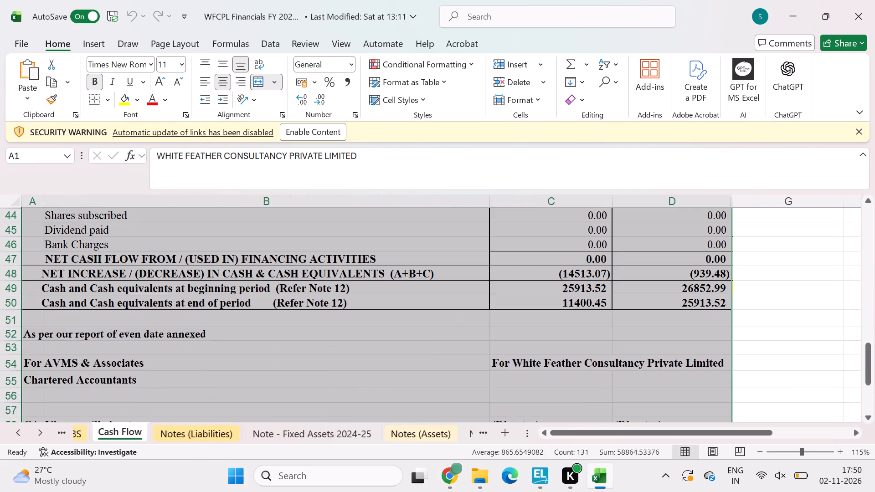
key("ctrl+Page_Up")
key("ctrl+Page_Up")
key("ctrl+Page_Up")
key("ctrl+Page_Down")
scroll(432, 297, "up", 3)
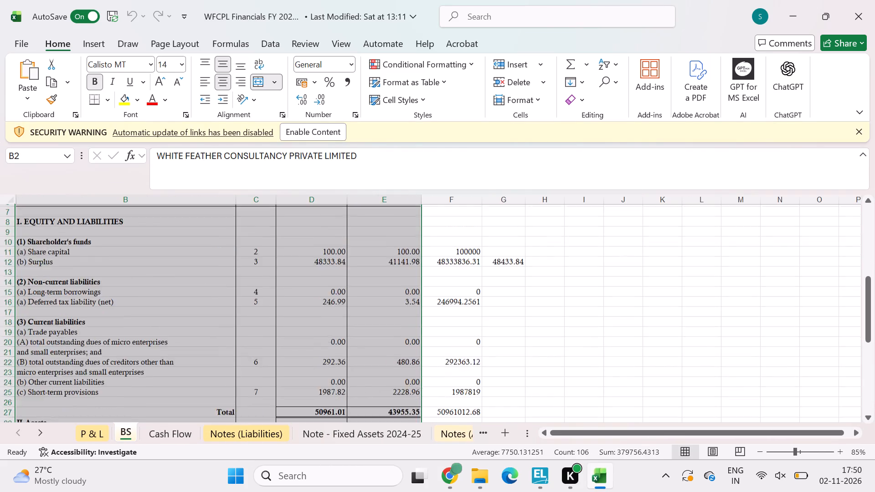
scroll(432, 297, "up", 2)
Locate and select the 31st March 2025 Surplus amount under Shareholder's funds on the BS sheet.
left_click(424, 285)
key("Left")
key("Left")
key("Left")
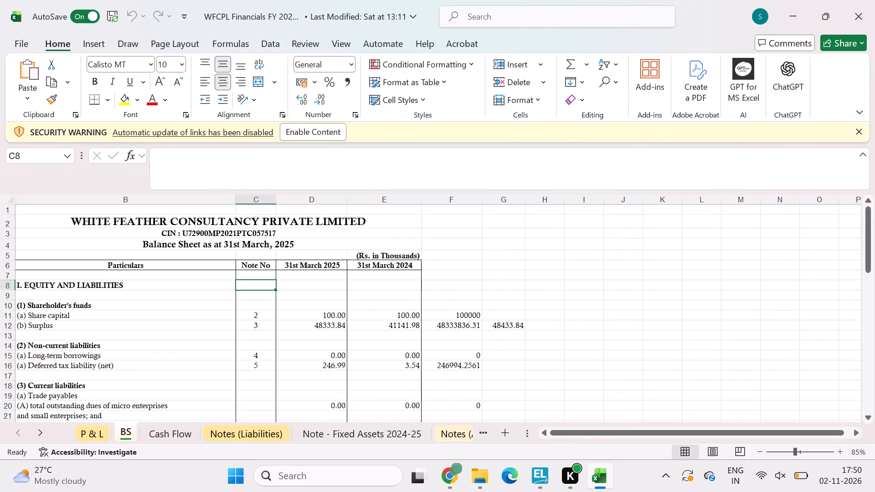
key("Left")
key("Down")
key("Down")
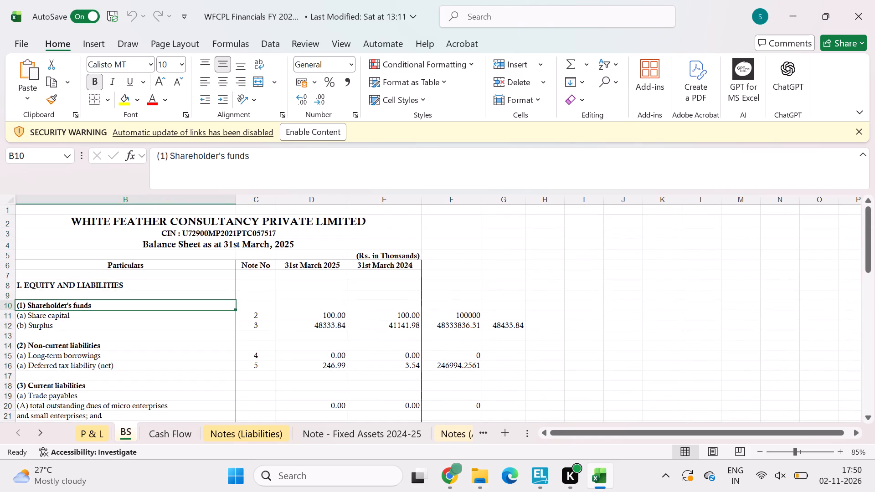
key("Right")
key("Down")
key("Right")
key("alt+Tab")
key("alt+Tab")
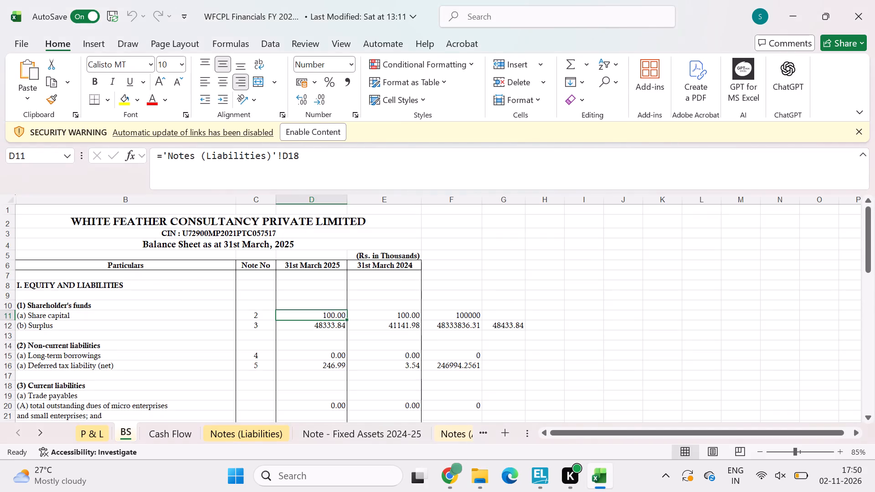
key("Down")
Compare the balance sheet's 31st March 2025 Surplus with the Surplus ledger in TallyPrime, closing the ledger without changes.
key("alt+Tab")
key("alt+Tab")
key("Escape")
key("Escape")
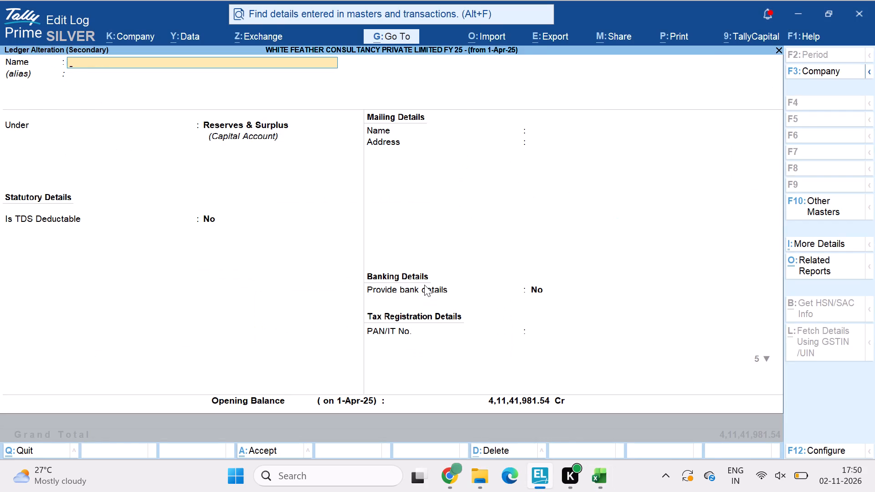
key("Escape")
key("alt+Tab")
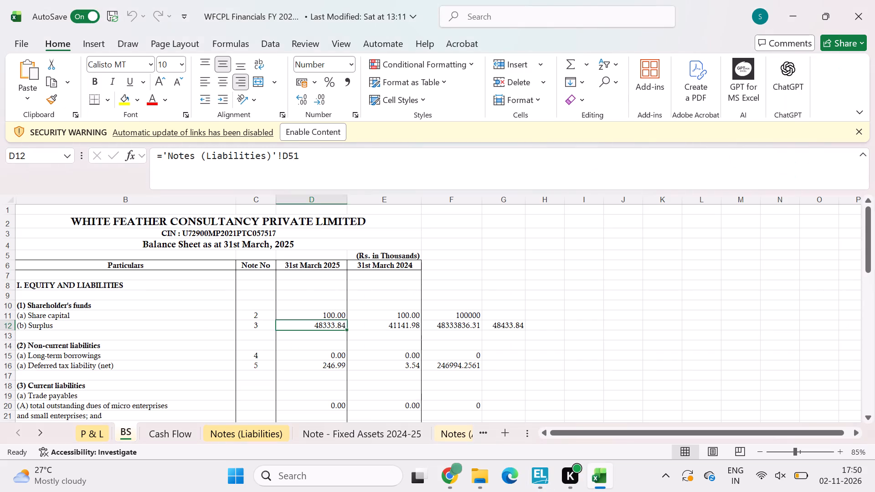
key("alt+Tab")
key("alt+Tab")
key("alt+Tab")
key("alt+Tab")
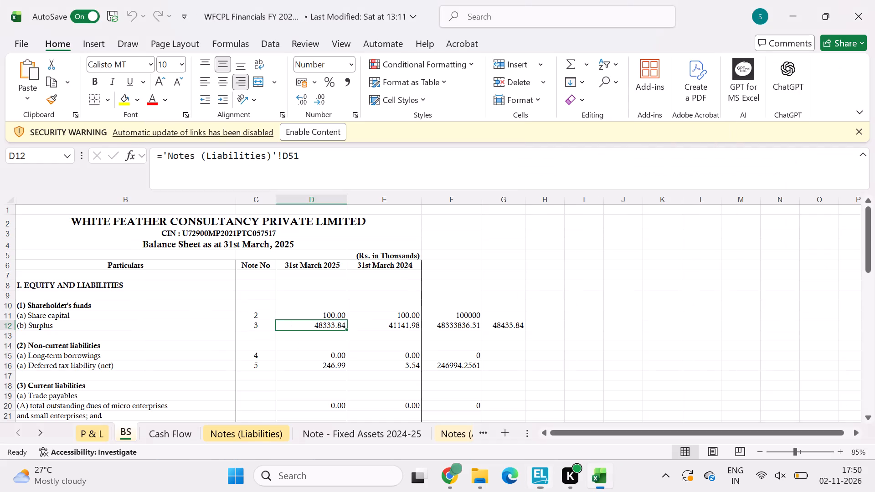
Examine the remaining liabilities and assets on the BS sheet and switch back to TallyPrime.
scroll(380, 300, "down", 2)
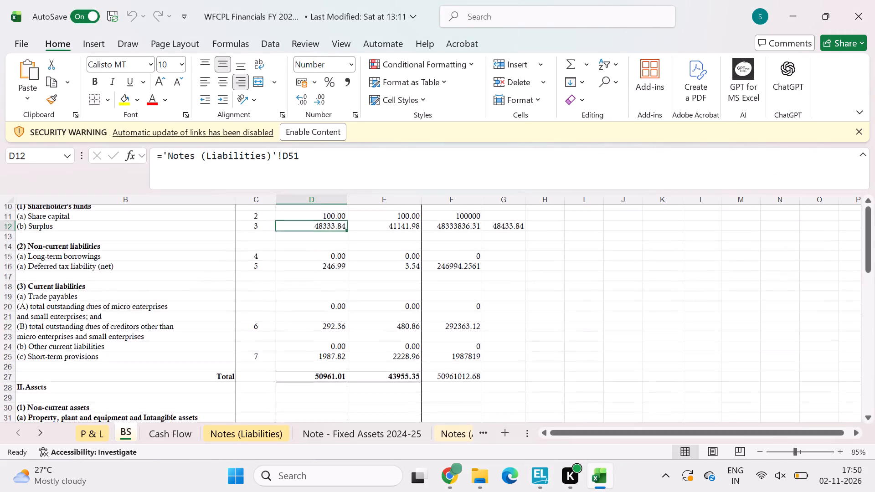
scroll(380, 300, "down", 2)
key("alt+Tab")
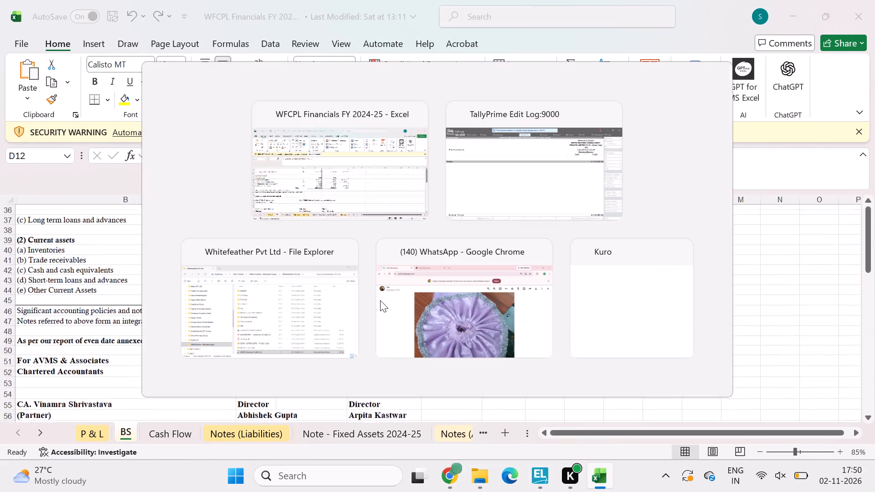
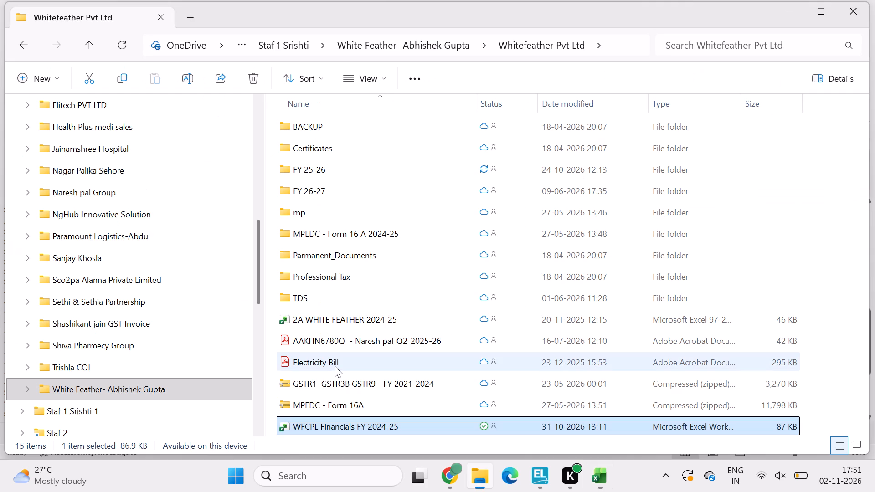
key("ctrl+c")
key("alt+Tab")
key("alt+Tab")
key("alt+Tab")
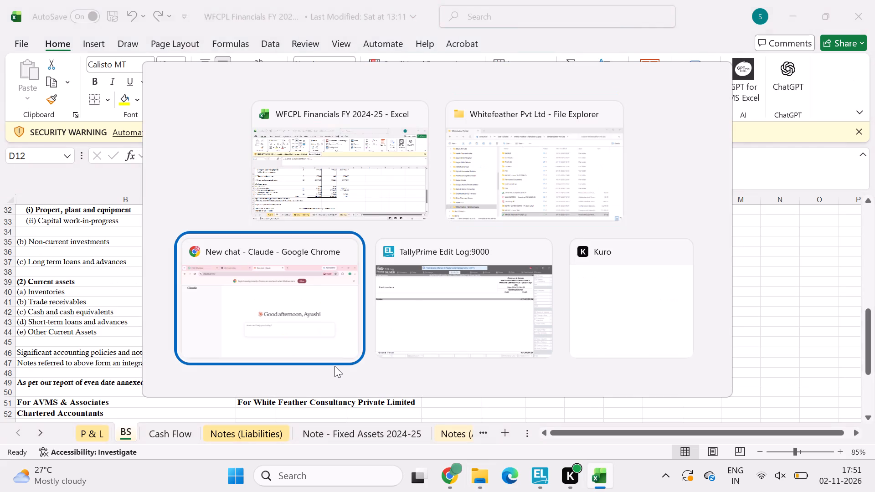
key("ctrl+v")
Switch to TallyPrime, return to the Gateway of Tally and open the Ledgers list in the Chart of Accounts.
key("alt+Tab")
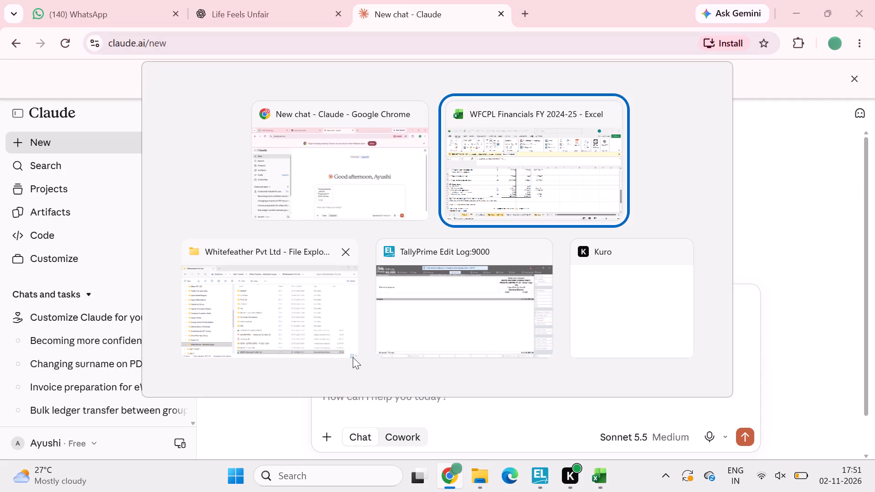
key("alt+Tab")
key("alt+Tab")
key("Escape")
key("Escape")
key("Escape")
key("Escape")
key("Escape")
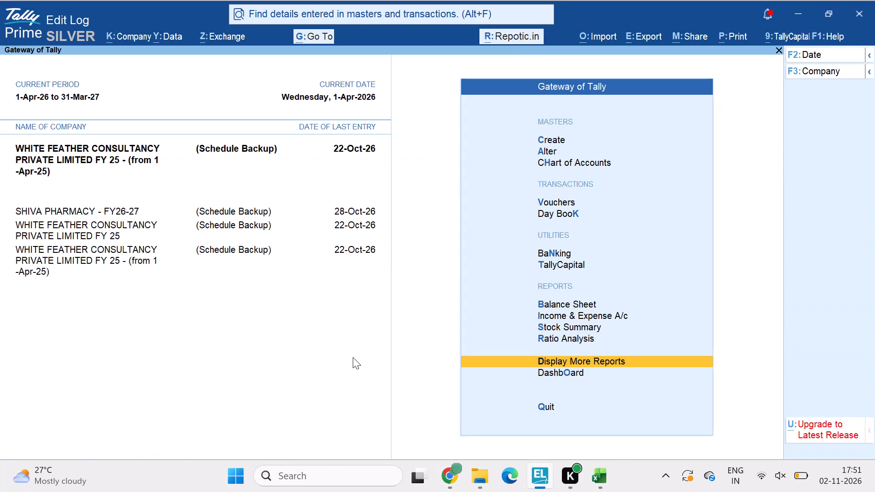
key("Escape")
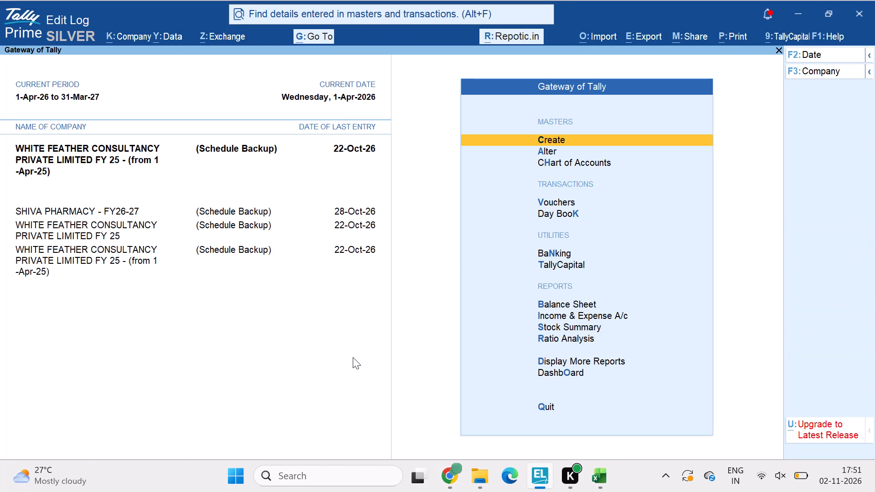
key("Down")
key("Down")
key("Return")
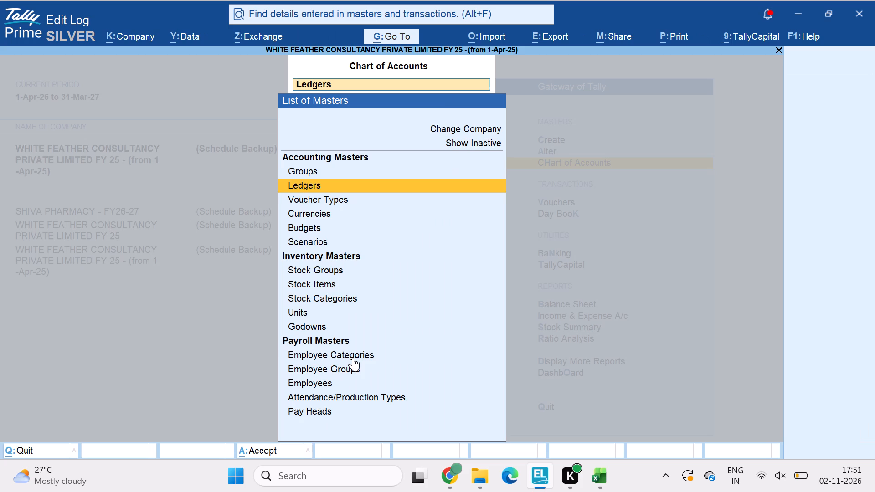
key("Down")
key("Up")
key("Return")
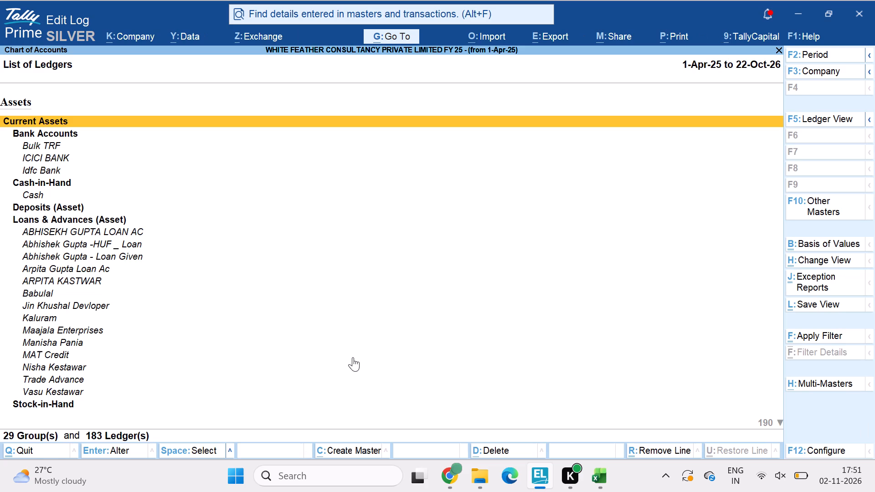
Zero the opening balances of all ledgers using Multi Alter for All Items, save, and return to the ledger list.
left_click(834, 387)
key("Down")
key("Down")
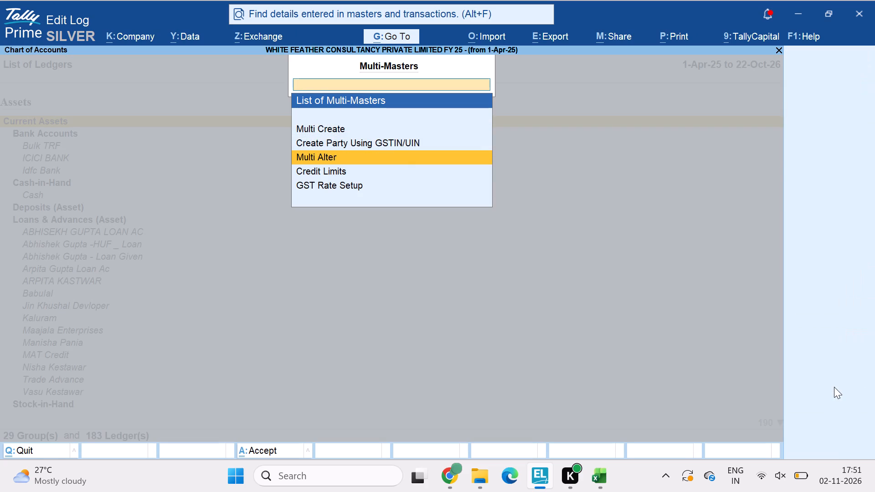
key("Return")
key("Return")
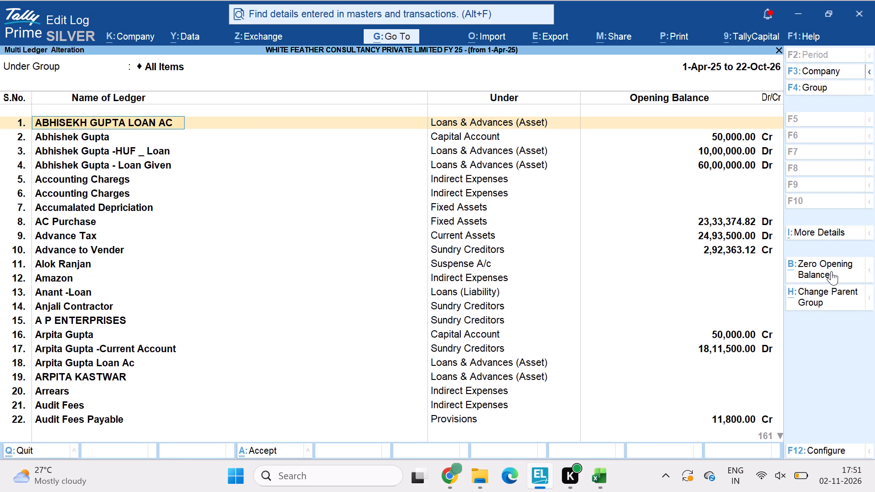
left_click(831, 271)
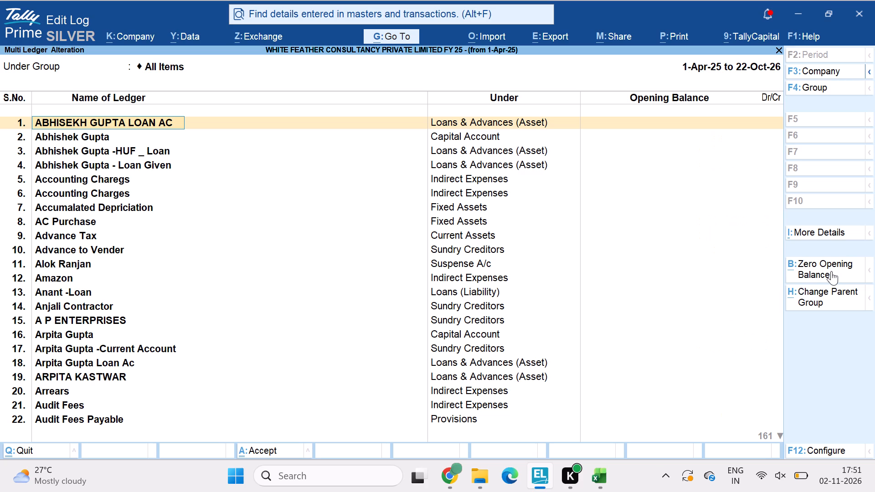
key("ctrl+a")
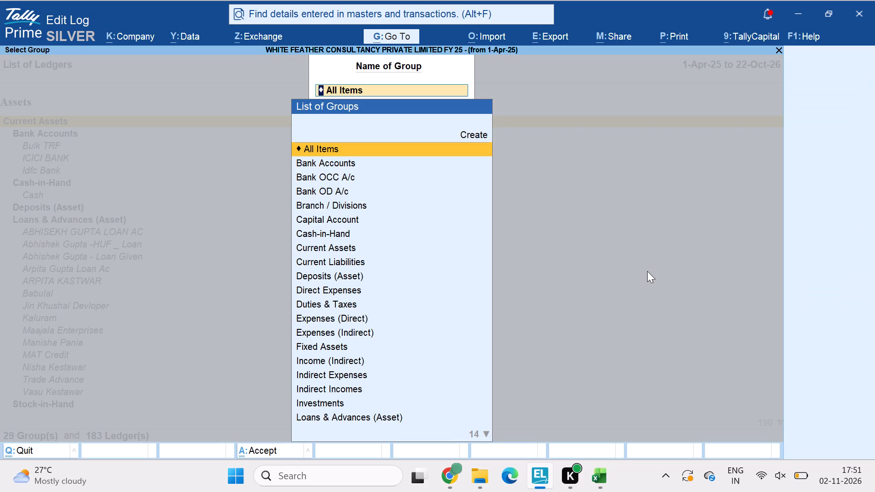
key("Escape")
key("Escape")
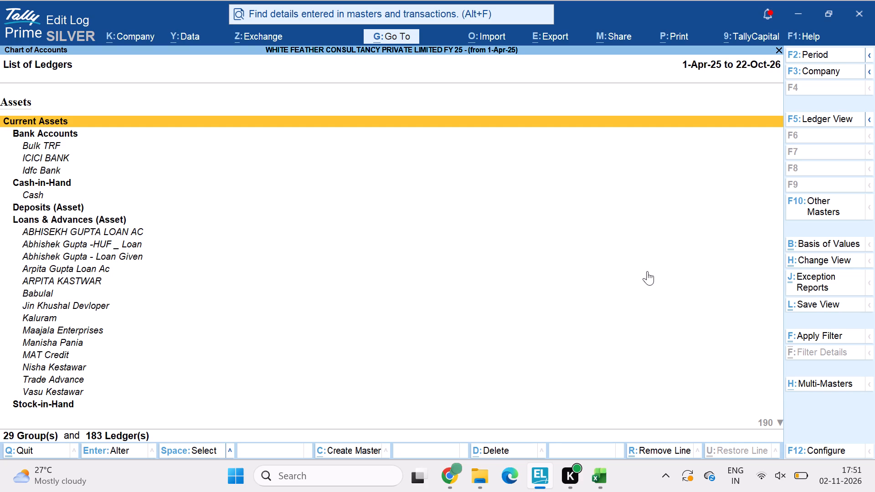
Examine the full list of ledgers in the Chart of Accounts, from the asset groups through to the income groups.
key("Page_Down")
key("Page_Down")
key("Page_Down")
key("Page_Down")
key("Page_Down")
key("Page_Down")
key("Page_Up")
key("Page_Up")
key("Page_Up")
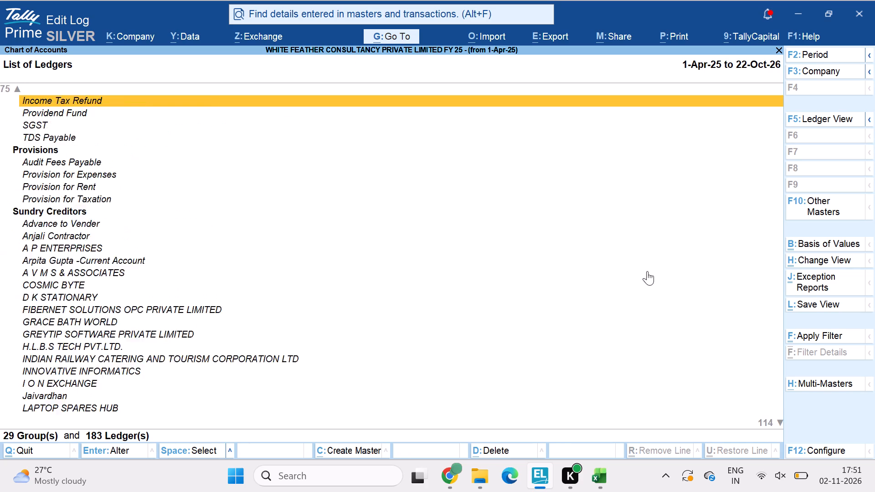
key("Page_Up")
key("Page_Up")
key("Page_Up")
key("Page_Up")
key("Page_Up")
key("Escape")
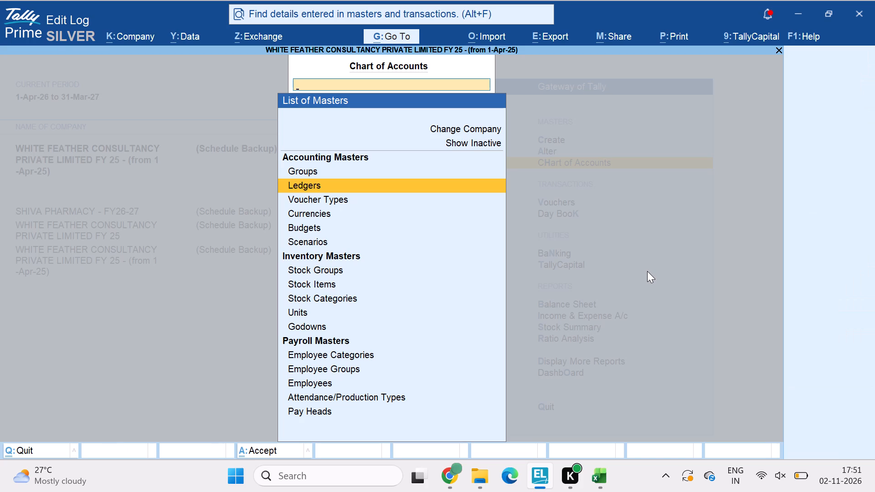
key("Return")
key("Page_Down")
key("Page_Down")
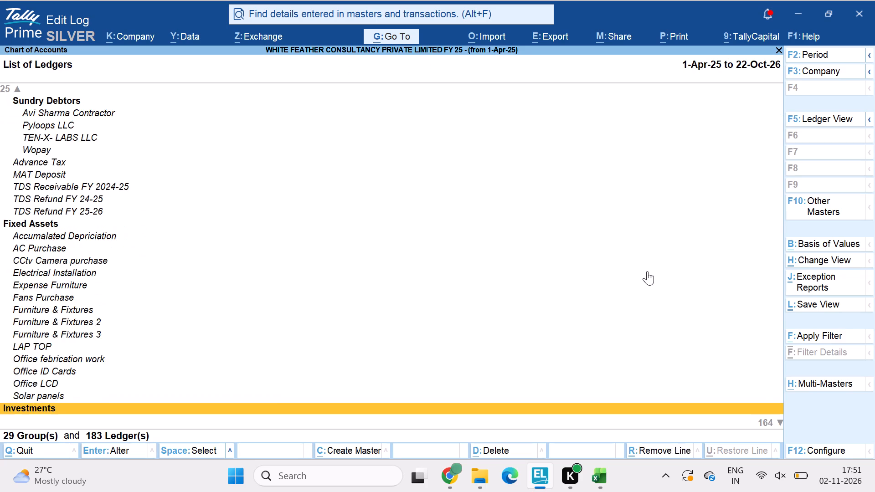
key("Page_Down")
key("Page_Down")
key("Page_Down")
key("Page_Down")
key("Page_Down")
key("Page_Down")
key("Page_Down")
key("Page_Down")
key("Page_Down")
key("Page_Down")
key("Page_Down")
key("Page_Down")
key("Page_Down")
key("Page_Down")
key("Page_Down")
key("Page_Down")
key("Page_Down")
key("Page_Down")
key("Page_Down")
key("Page_Down")
key("Page_Down")
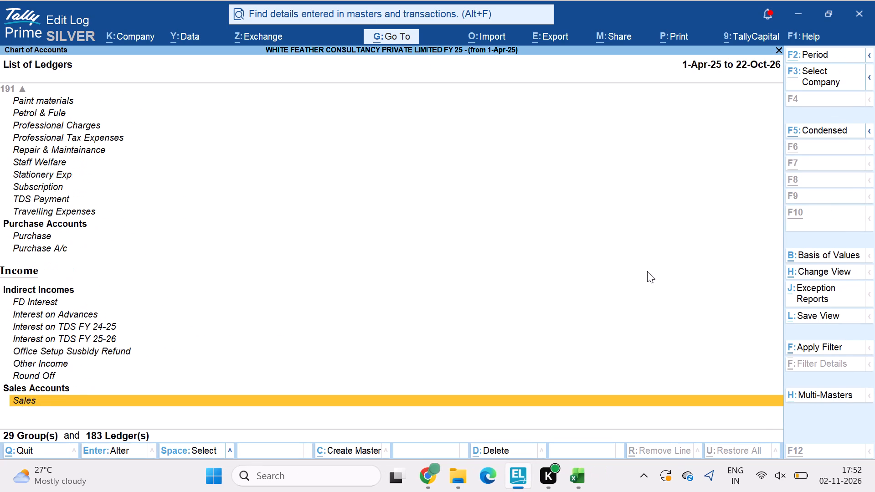
key("Page_Up")
key("Page_Up")
key("Page_Up")
key("Page_Up")
key("Page_Up")
key("Page_Up")
key("Page_Up")
key("Page_Up")
key("Page_Up")
key("Page_Up")
key("Page_Up")
key("Page_Up")
key("Page_Up")
key("Page_Up")
key("Page_Up")
key("Page_Up")
key("Page_Up")
key("Page_Up")
key("Page_Up")
key("Page_Up")
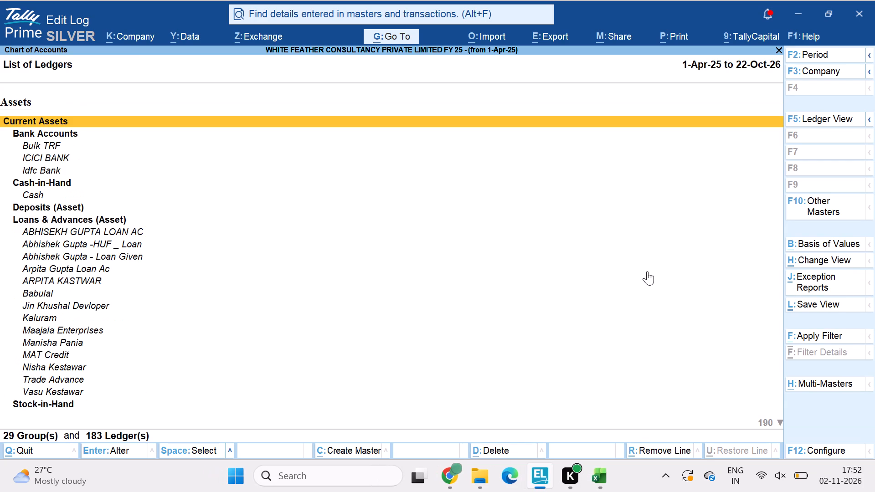
key("Page_Up")
key("Page_Up")
key("Page_Up")
key("Page_Down")
key("Page_Down")
key("Page_Up")
key("Page_Up")
key("Page_Up")
key("Page_Up")
key("Page_Up")
key("Page_Up")
key("Page_Up")
key("Page_Up")
key("Page_Up")
key("Page_Up")
key("Page_Up")
key("Page_Up")
key("Page_Up")
key("Page_Up")
key("Page_Up")
key("Page_Up")
key("Page_Up")
key("Page_Up")
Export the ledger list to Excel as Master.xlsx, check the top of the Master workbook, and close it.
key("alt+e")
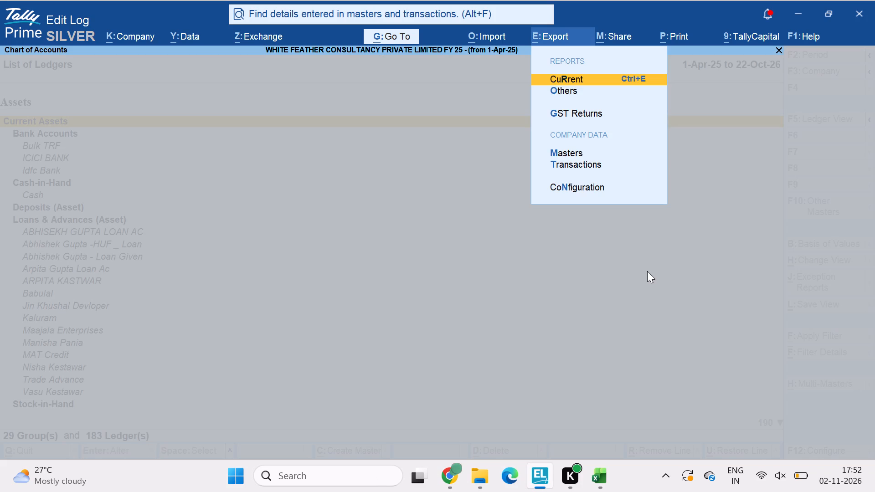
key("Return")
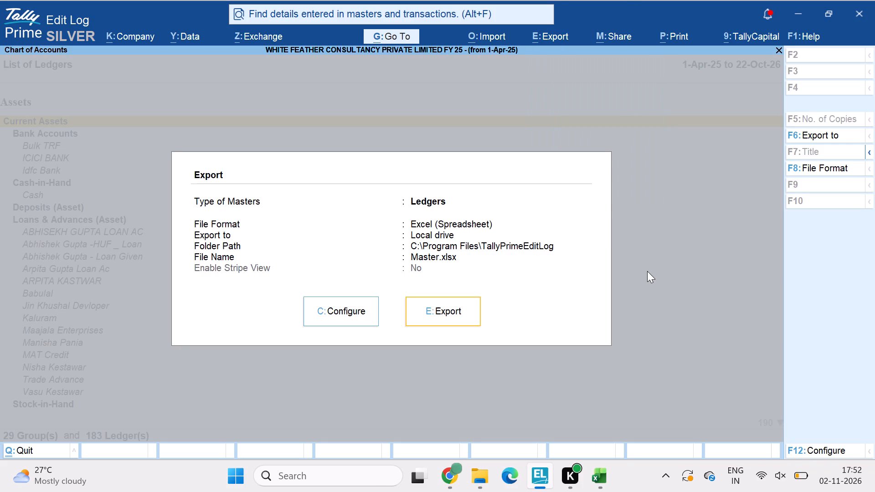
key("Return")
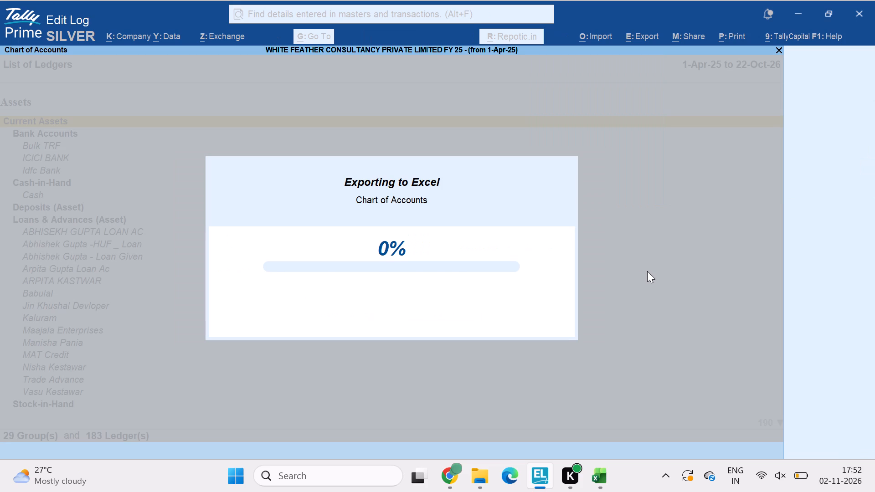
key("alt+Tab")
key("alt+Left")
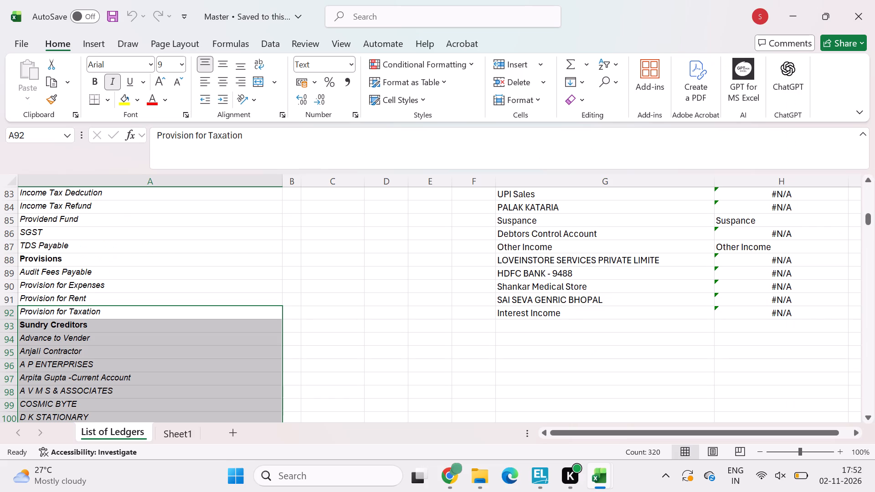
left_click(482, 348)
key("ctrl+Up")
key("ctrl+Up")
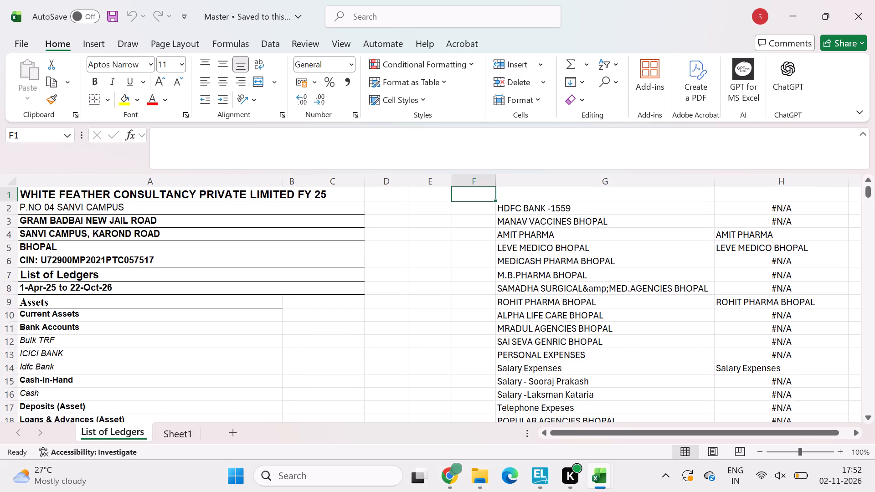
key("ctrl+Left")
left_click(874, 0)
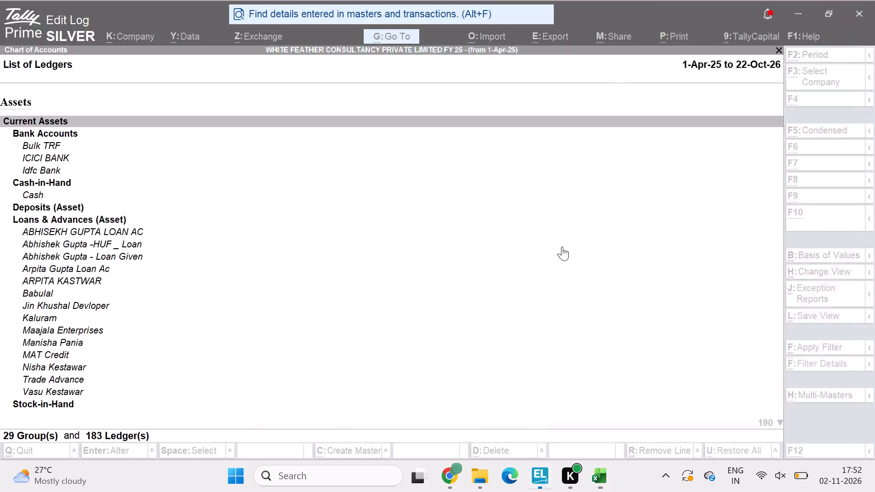
Export the ledger list from TallyPrime to Excel again, changing the file name to Msgter.xlsx in the export configuration.
key("alt+Tab")
key("alt+Tab")
key("alt+e")
key("Return")
key("Left")
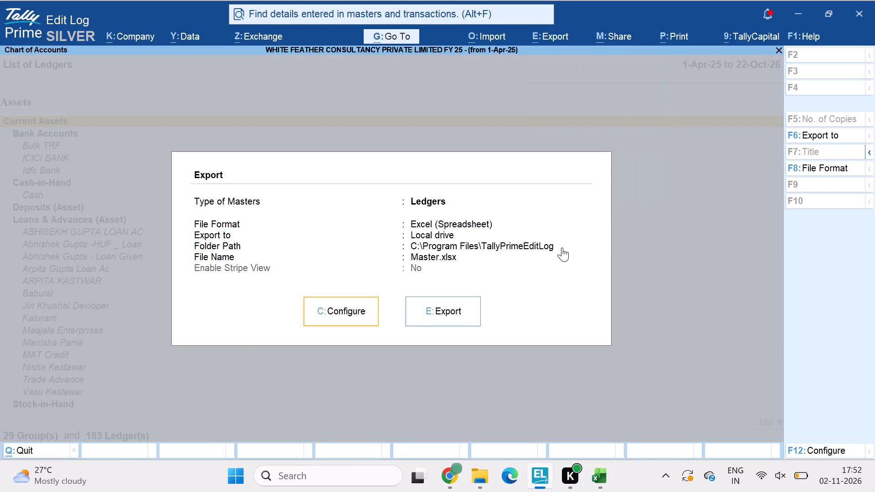
key("Return")
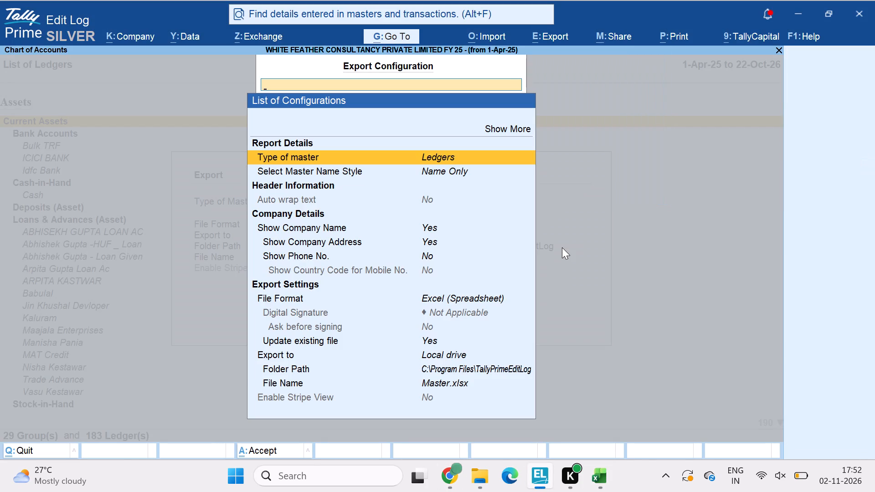
type("pat")
key("Return")
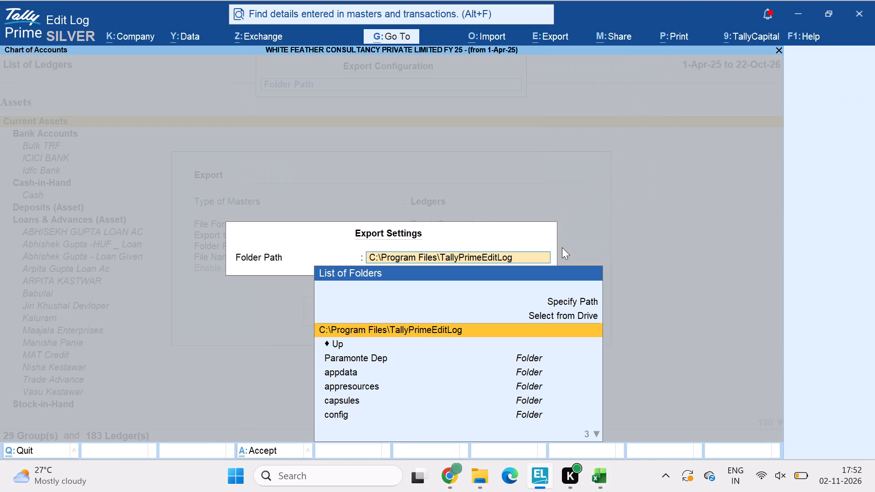
key("Escape")
key("Escape")
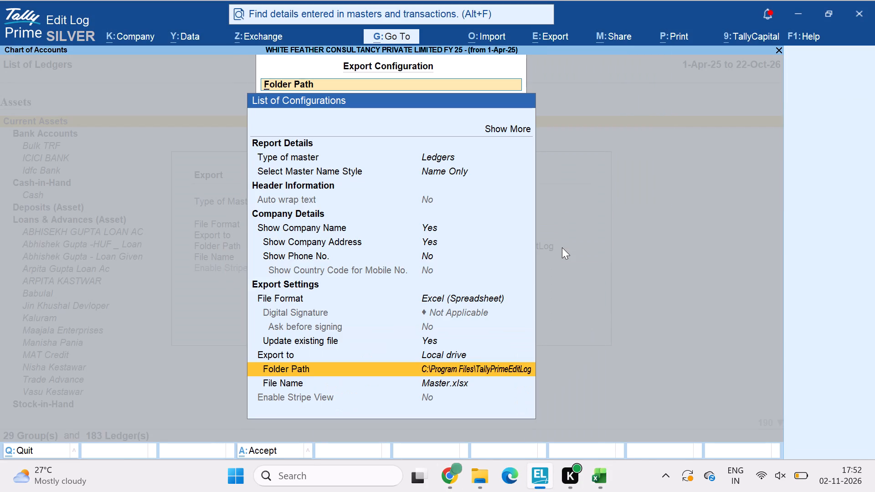
key("Down")
key("Return")
key("Right")
type("sg")
key("Return")
key("ctrl+a")
key("Right")
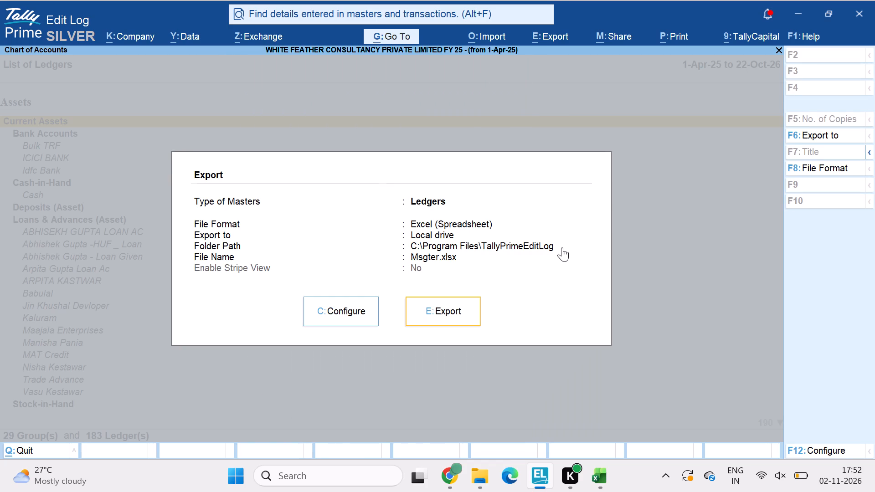
key("Return")
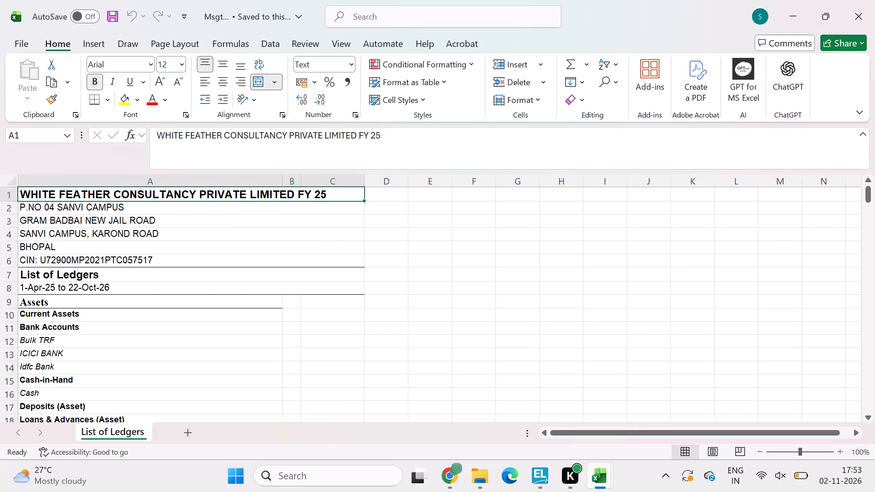
Copy the entire exported ledger list in the Msgter workbook, from the company heading down to the group and ledger totals row.
key("ctrl+shift+Down")
key("shift+Down")
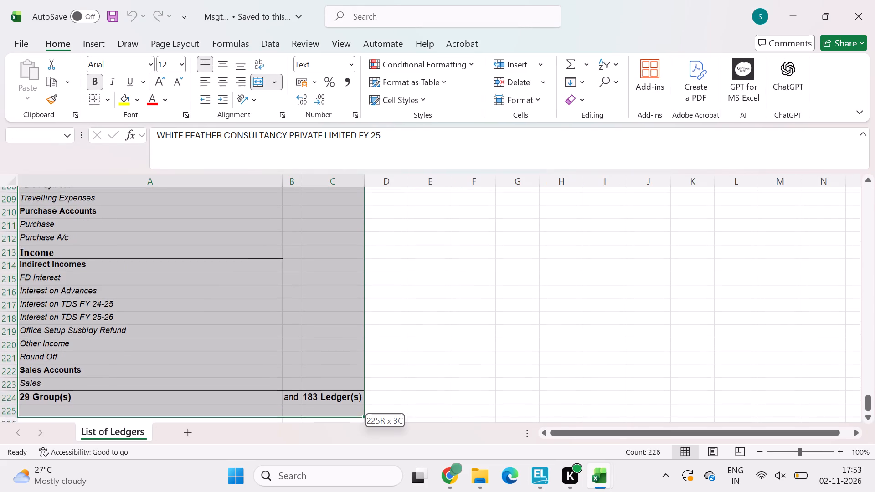
key("shift+Up")
key("ctrl+c")
key("ctrl+Up")
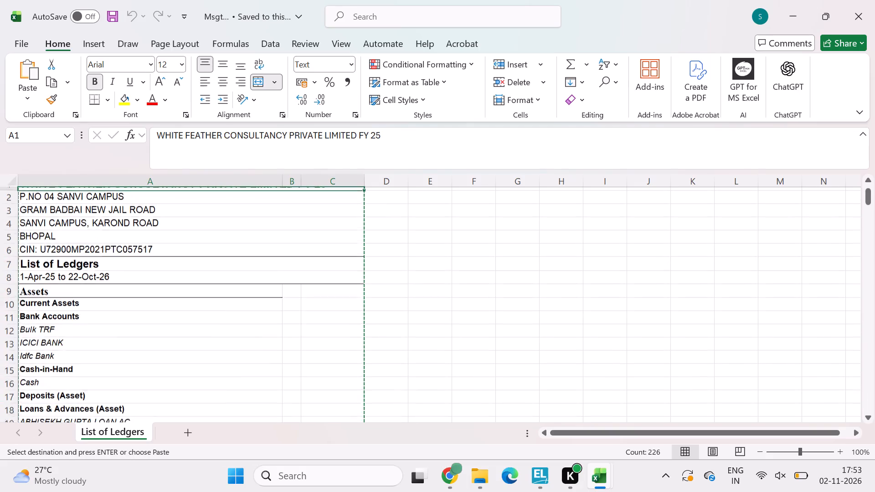
key("alt+Tab")
key("alt+Tab")
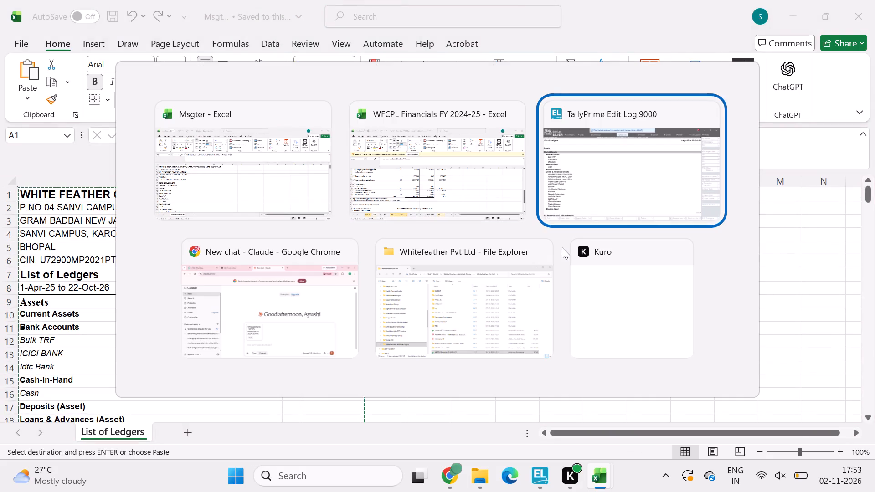
key("alt+Left")
key("alt+Left")
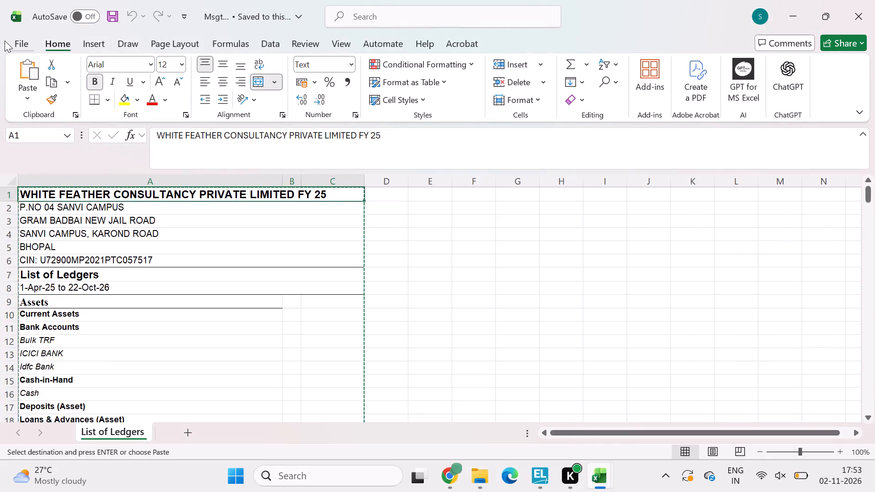
Start Save As for the Msgter workbook with a browse for its location, and switch towards the Whitefeather Pvt Ltd folder window.
left_click(6, 41)
left_click(48, 231)
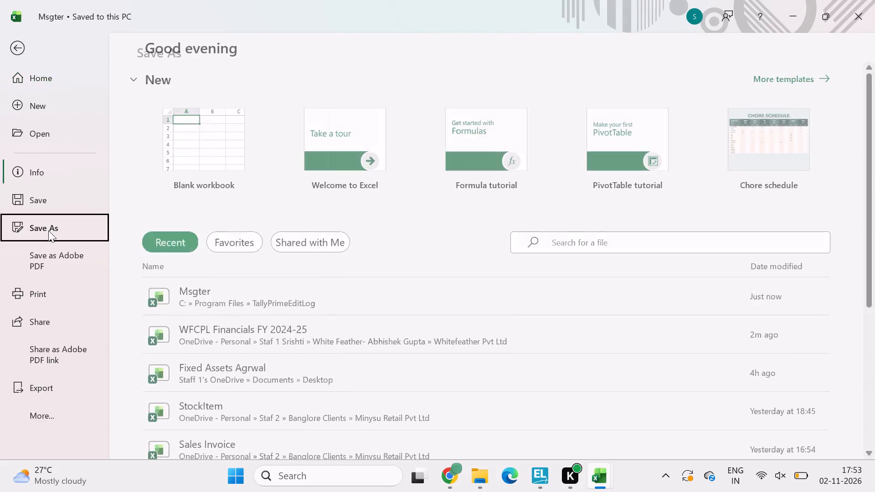
left_click(399, 173)
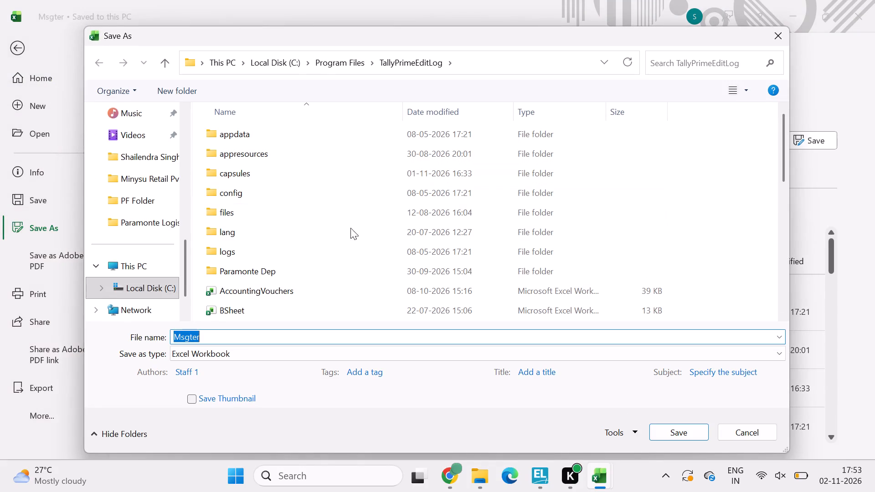
key("alt+Tab")
key("alt+Tab")
key("alt+Tab")
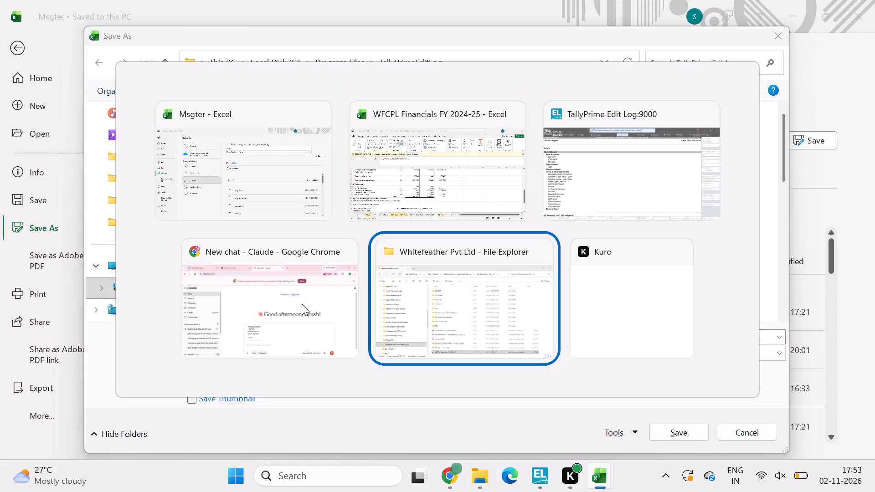
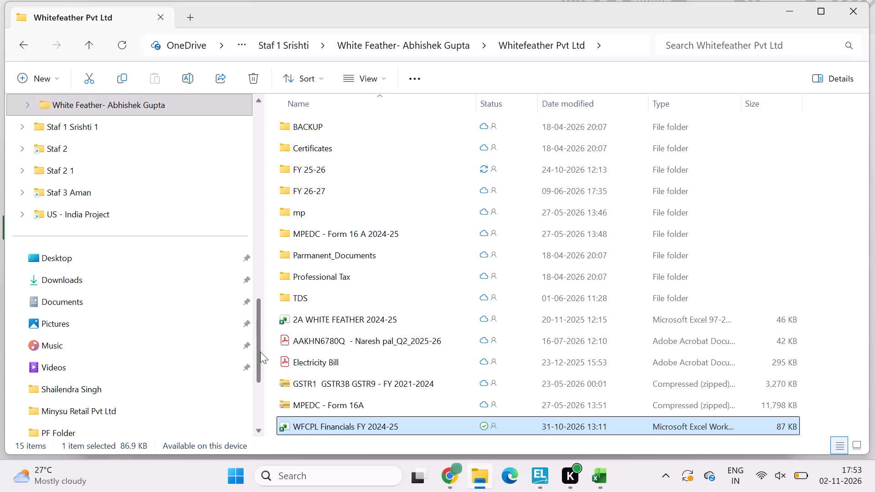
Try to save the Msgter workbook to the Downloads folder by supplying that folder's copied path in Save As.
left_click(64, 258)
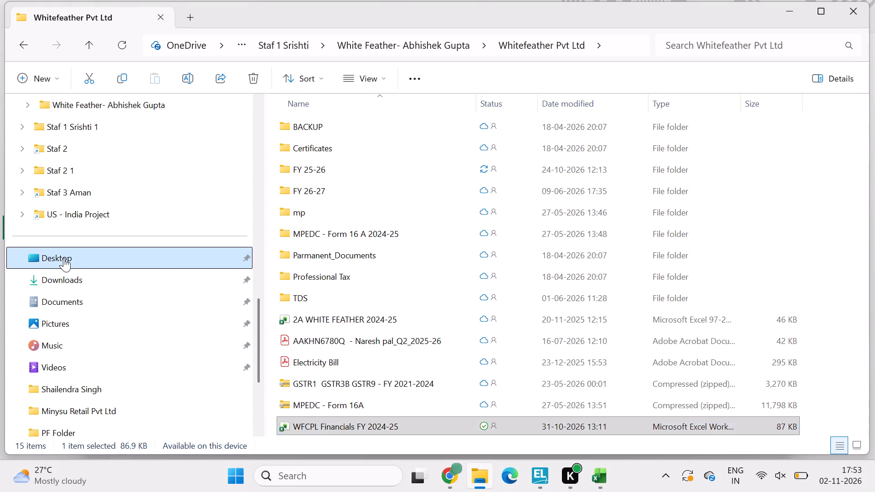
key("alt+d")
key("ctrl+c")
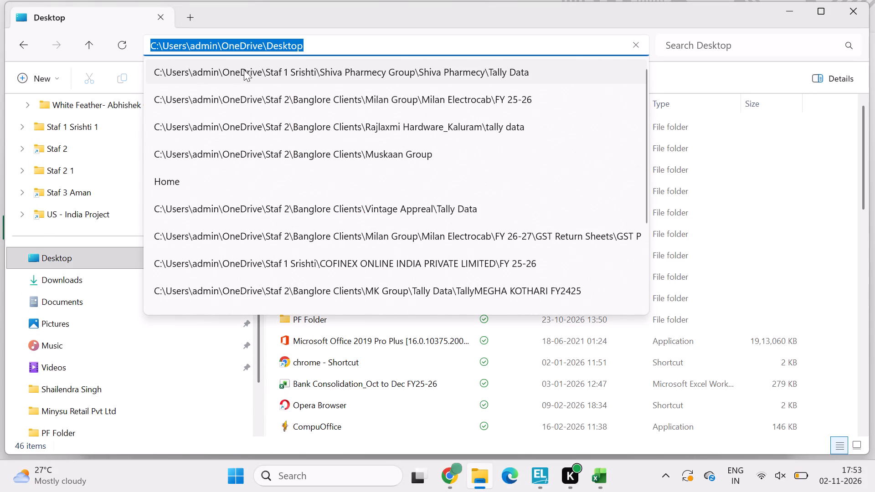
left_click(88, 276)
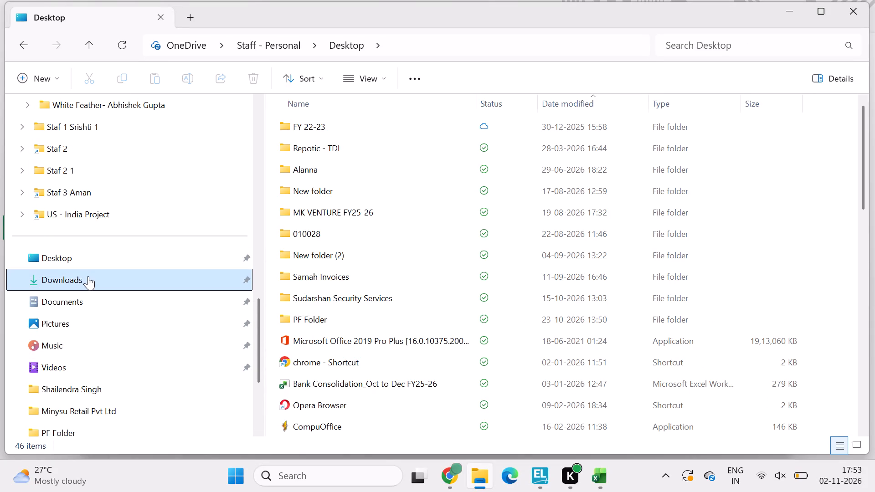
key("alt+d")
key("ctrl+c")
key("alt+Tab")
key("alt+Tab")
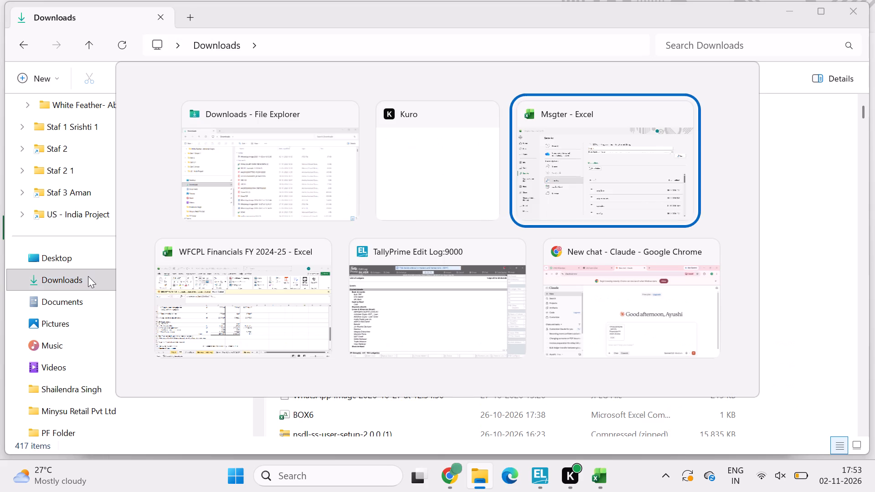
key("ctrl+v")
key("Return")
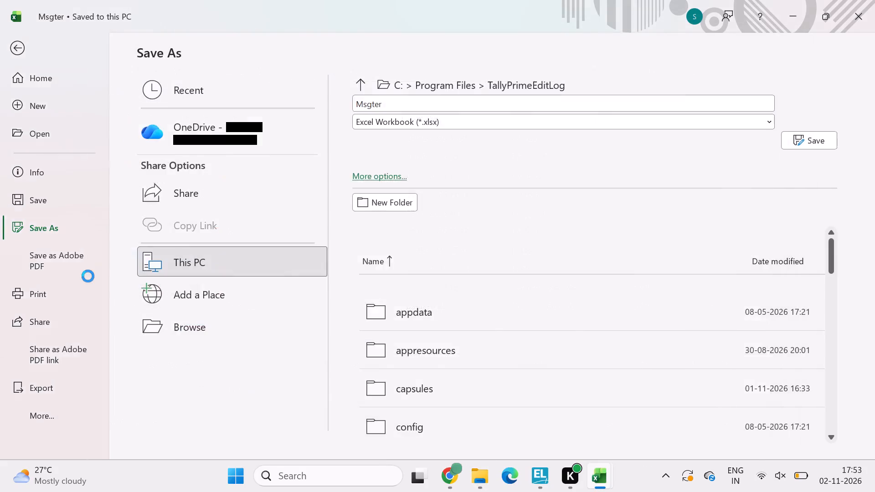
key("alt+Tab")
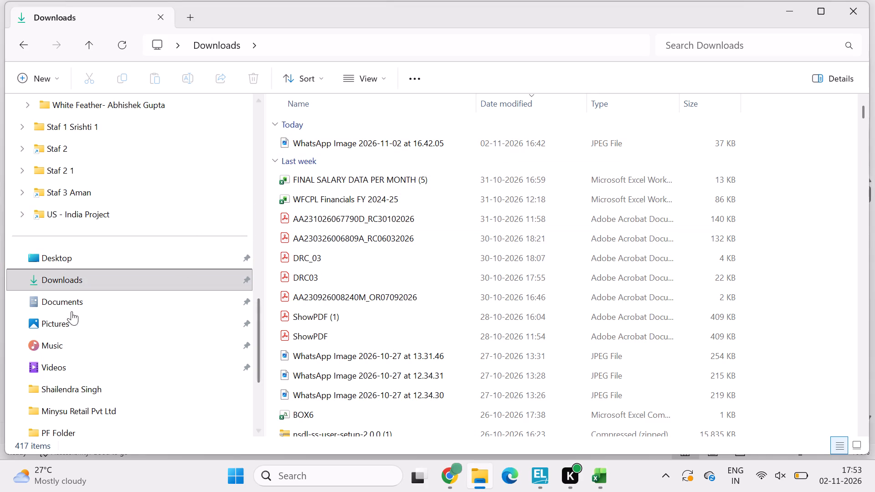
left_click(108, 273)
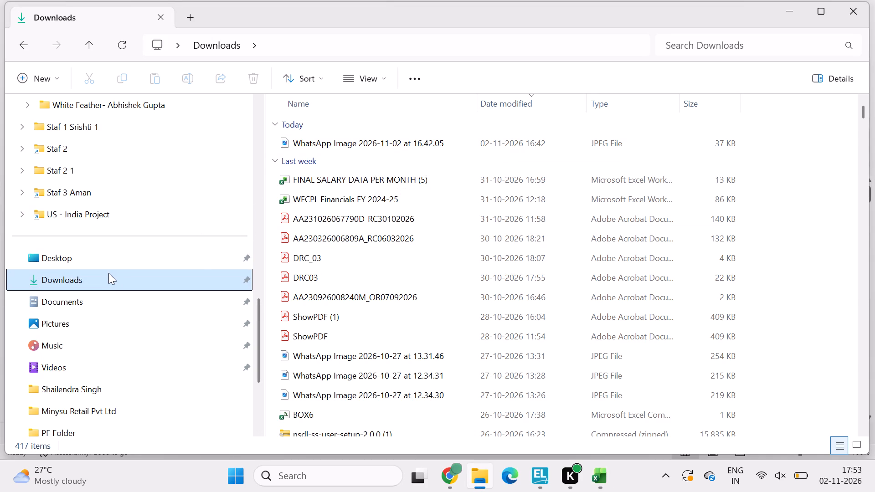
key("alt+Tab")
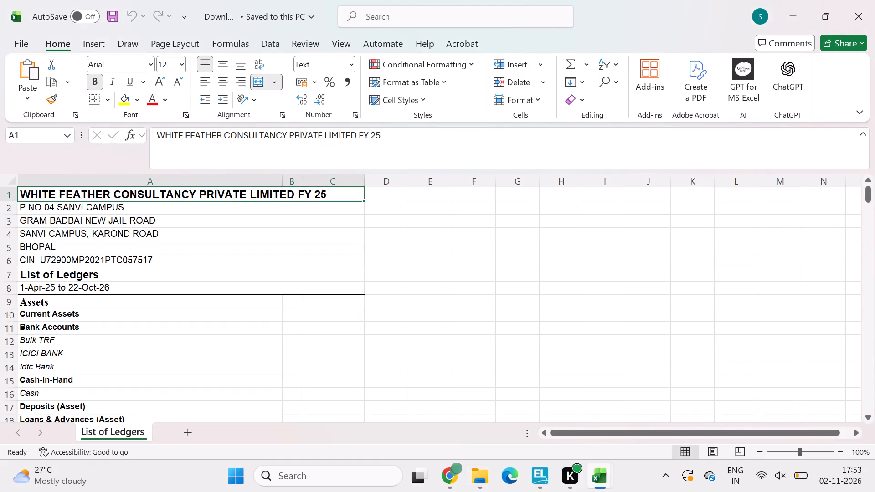
Save the ledger list workbook as master in the Downloads folder and close it.
left_click(13, 39)
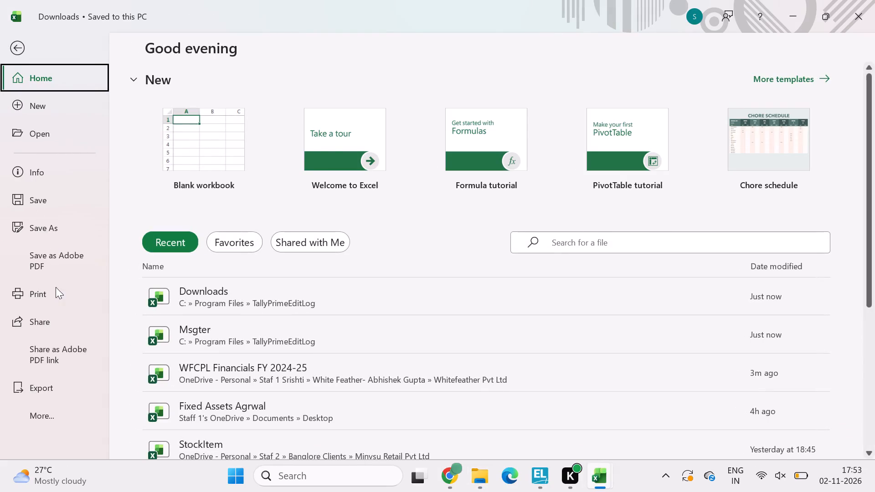
left_click(56, 239)
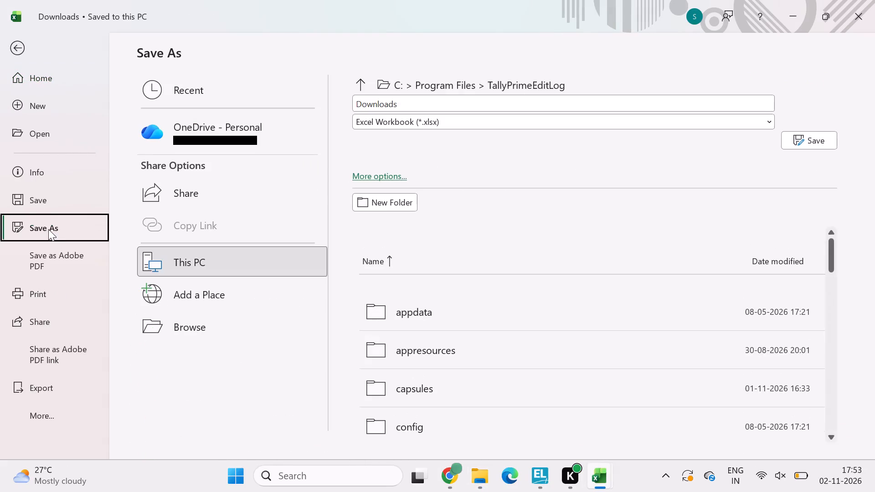
left_click(385, 177)
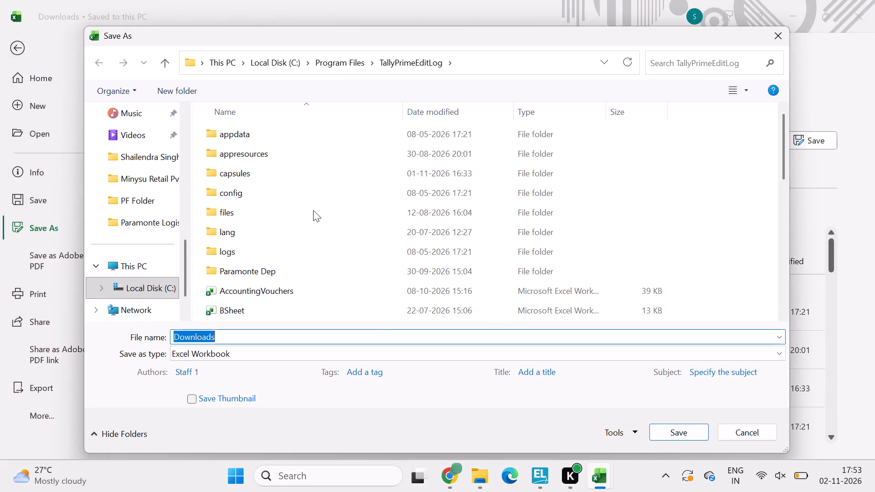
left_click(185, 221)
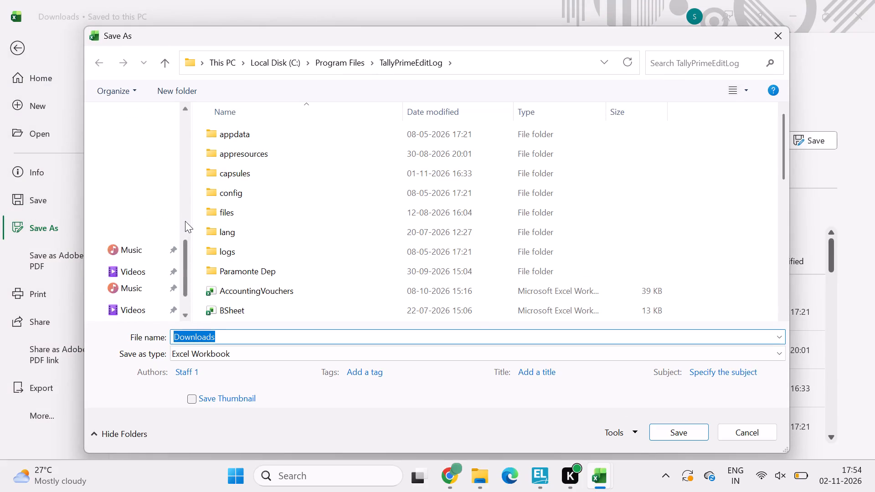
left_click(149, 225)
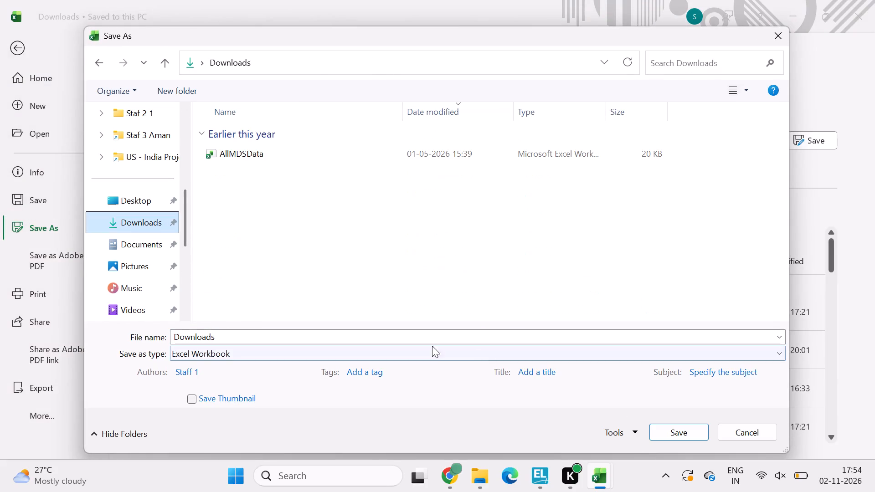
left_click(400, 332)
type("master")
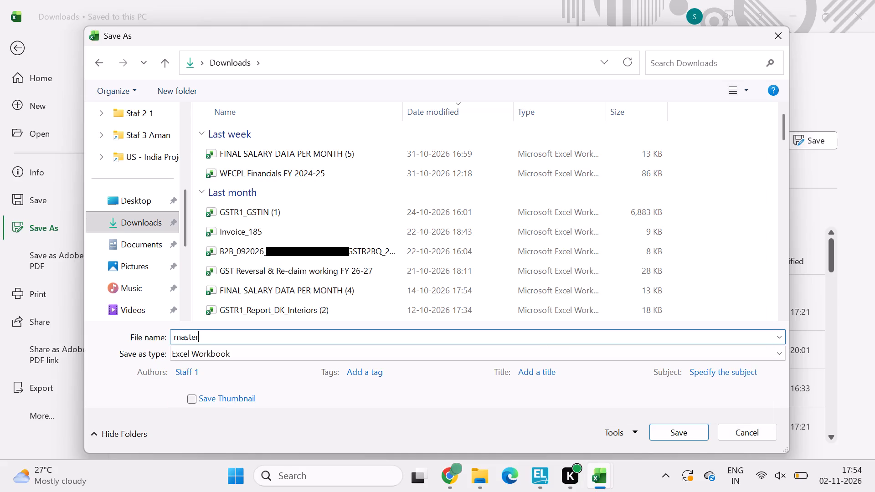
left_click(686, 431)
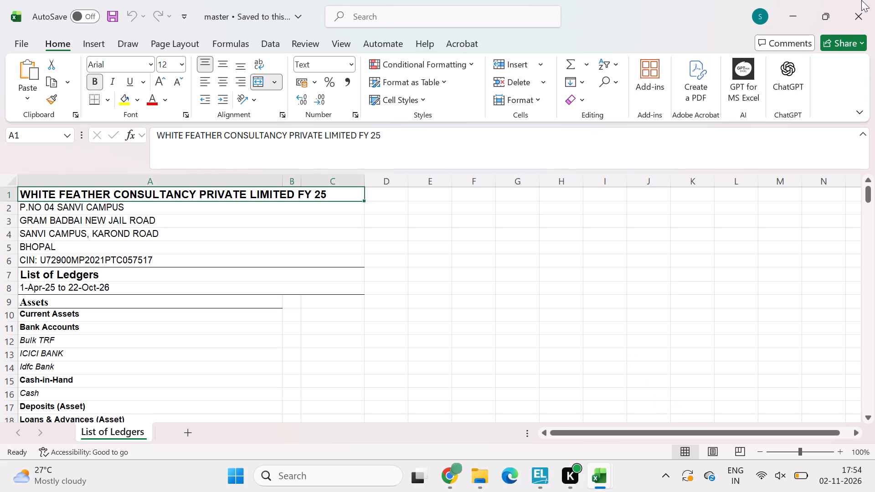
left_click(861, 0)
Rename the master workbook in the Downloads folder as "tally ladger master".
key("alt+Tab")
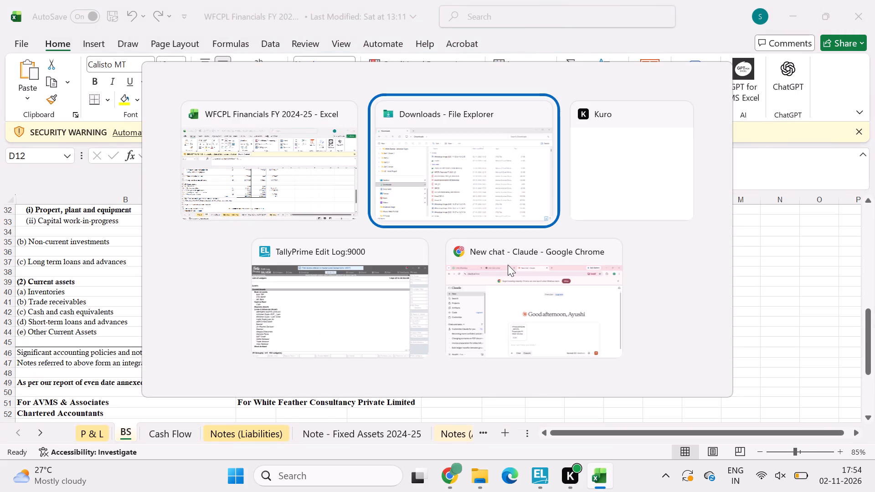
key("alt+Left")
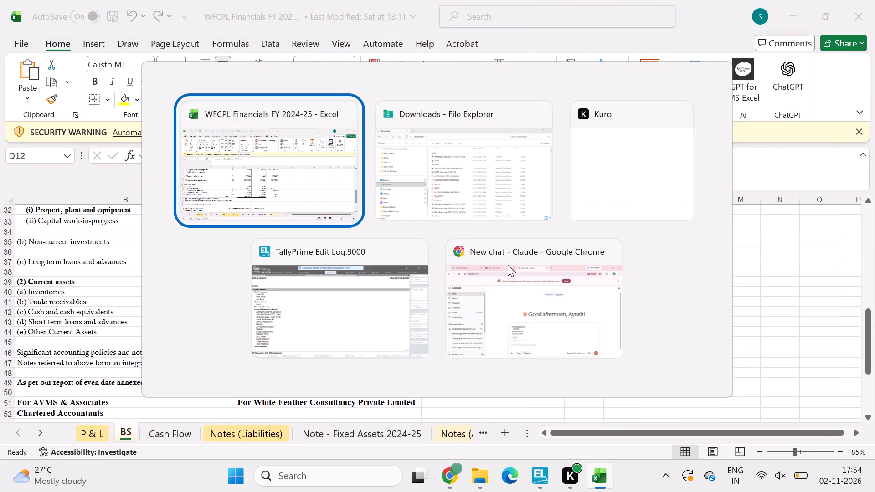
key("alt+Down")
key("alt+Right")
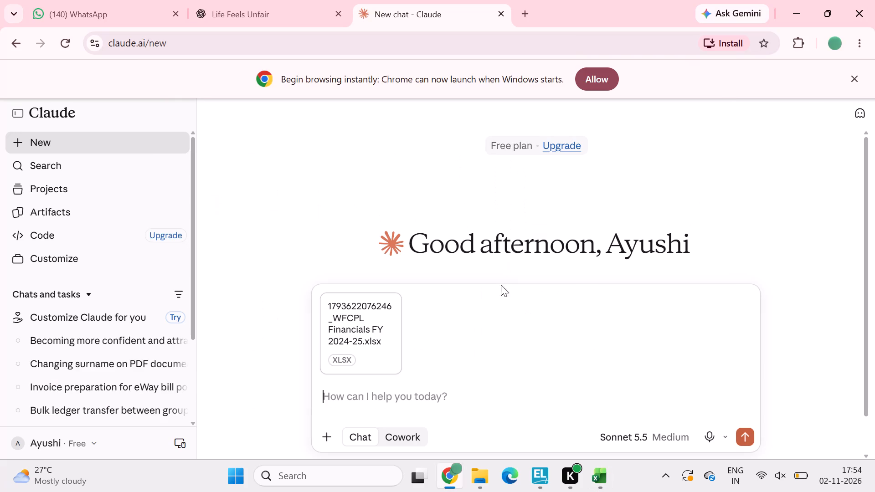
left_click(489, 484)
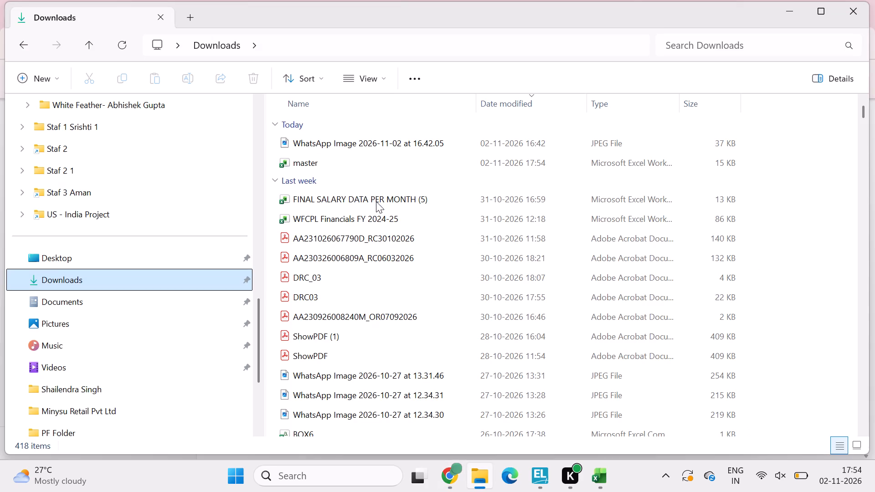
left_click(360, 160)
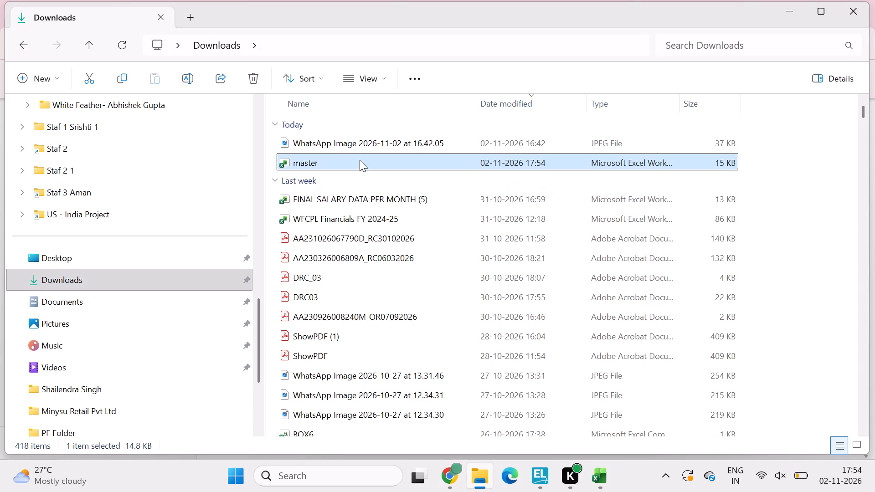
key("F2")
key("Left")
type("Tak")
key("BackSpace")
key("BackSpace")
key("BackSpace")
type("tally")
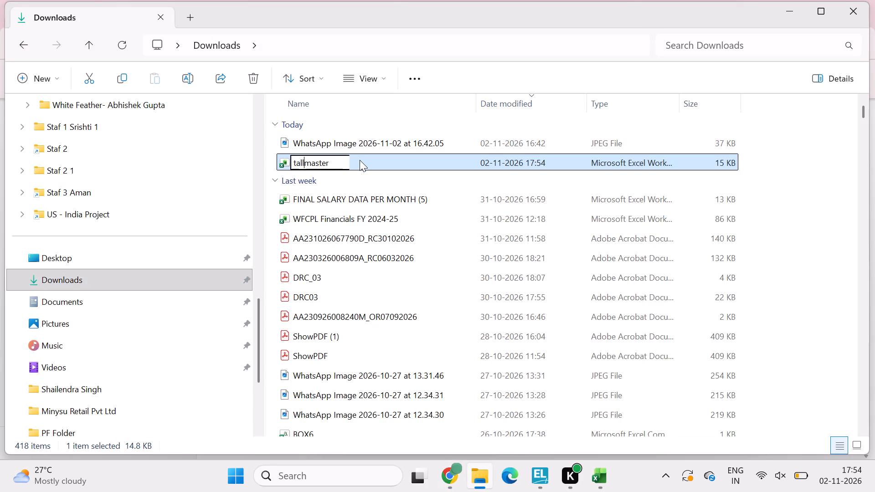
key("space")
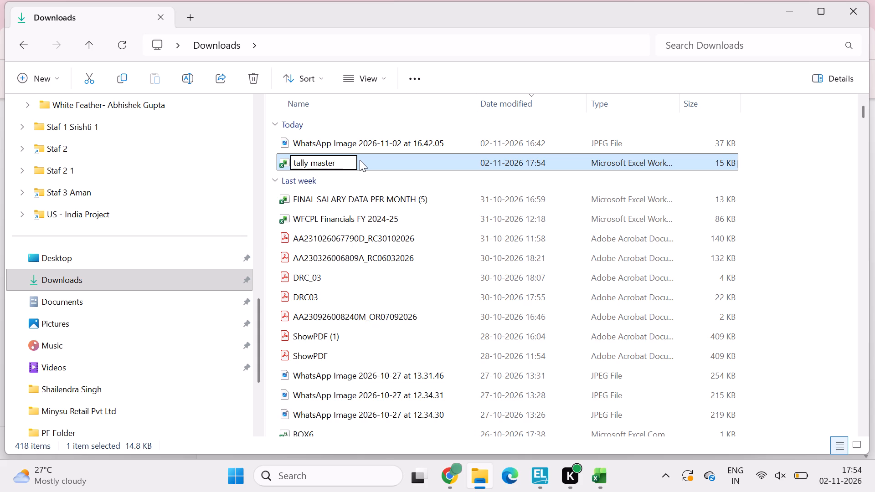
type("lade")
key("BackSpace")
key("BackSpace")
type("dger")
key("space")
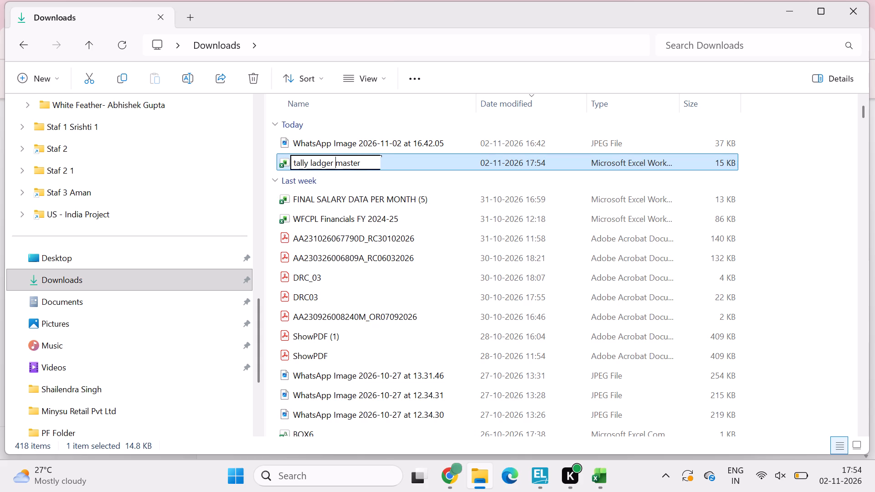
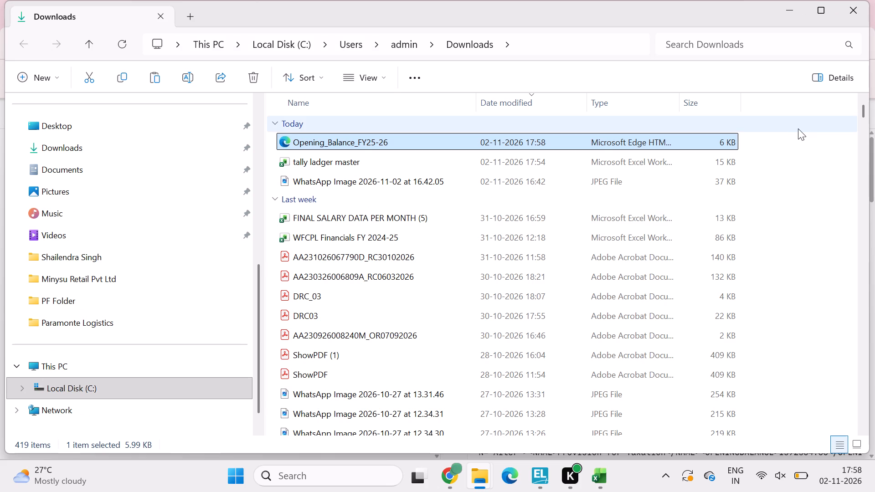
Copy the Downloads folder path that holds the Opening_Balance_FY25-26 file.
key("alt+d")
key("ctrl+c")
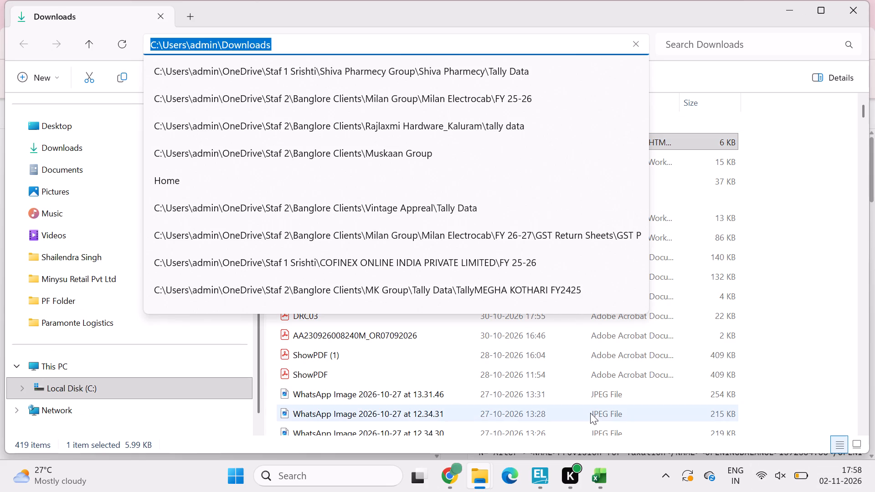
Switch to TallyPrime and start a transactions import for White Feather Consultancy Private Limited FY 25.
left_click(541, 477)
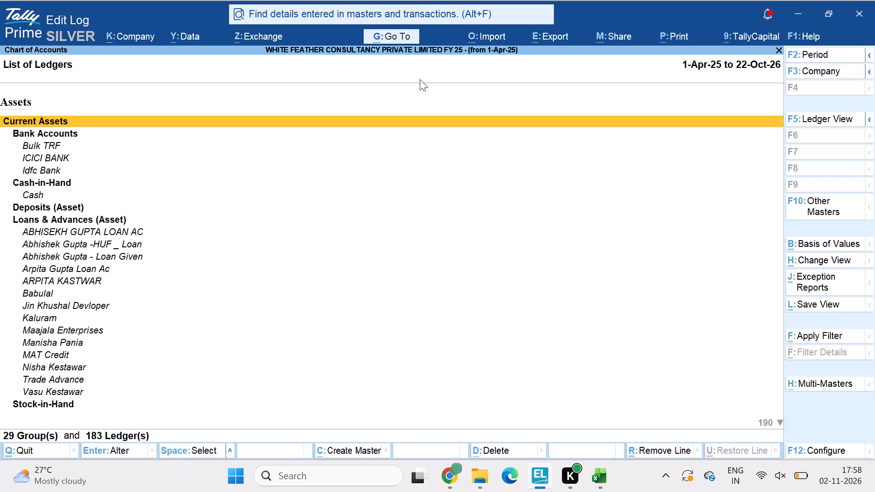
key("alt+o")
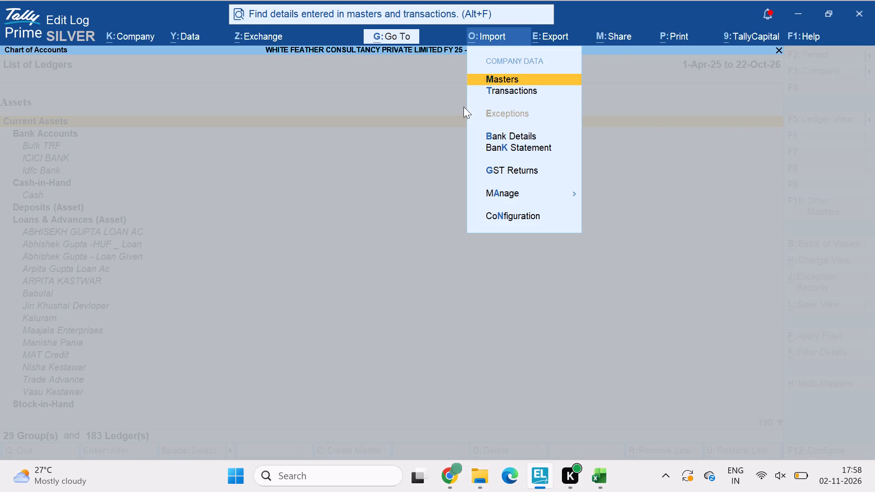
key("Down")
key("Return")
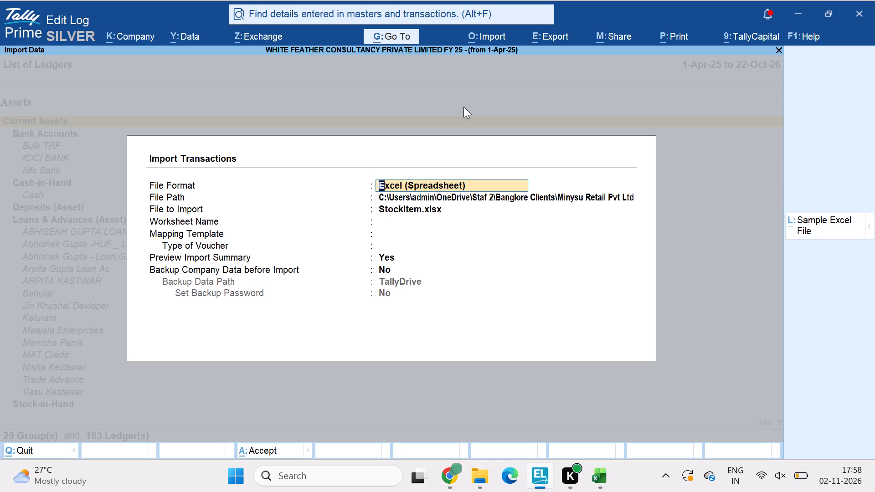
In TallyPrime, leave the transactions import and start a masters import with the file format XML (Data Interchange).
key("Escape")
key("grave")
key("Escape")
key("Escape")
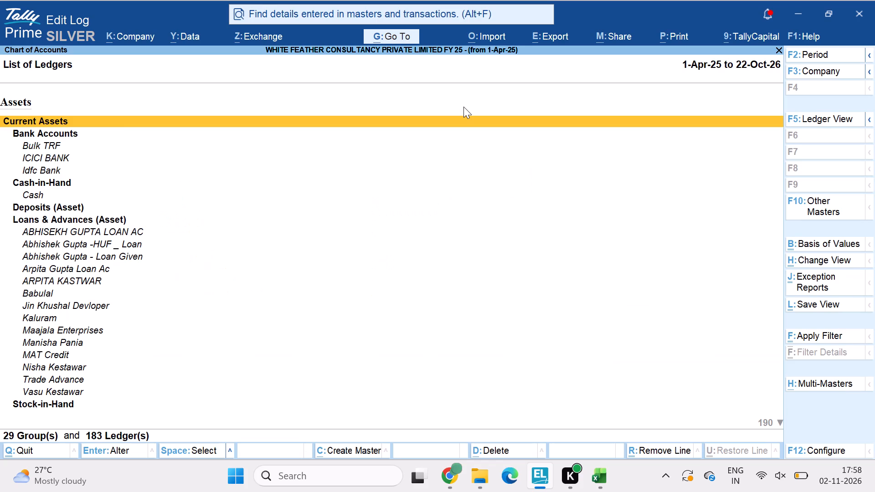
key("alt+o")
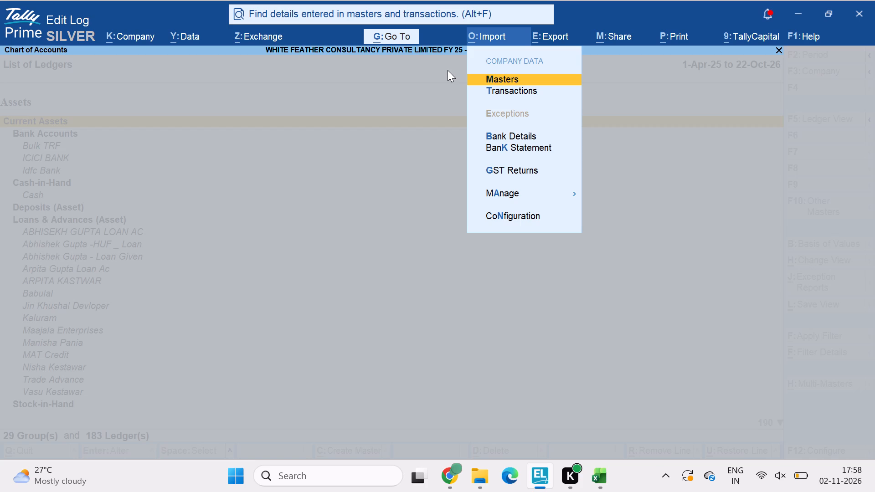
key("Return")
key("ctrl+v")
key("Return")
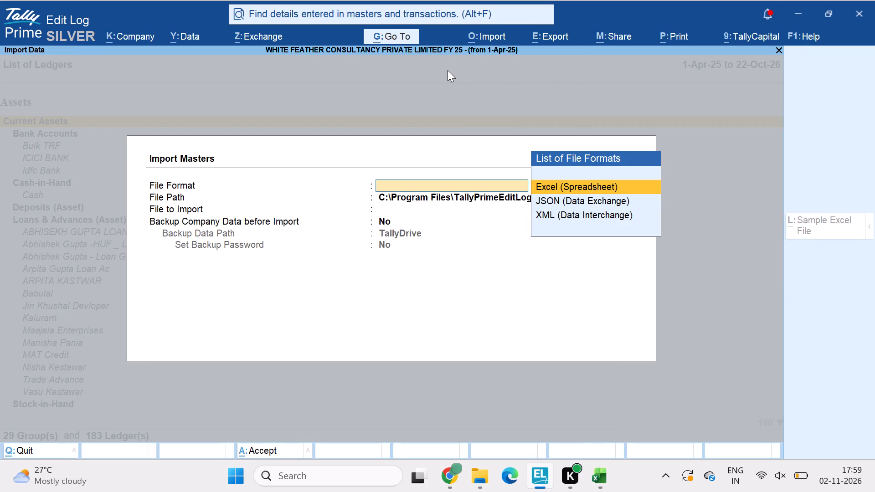
key("Down")
key("Down")
key("Return")
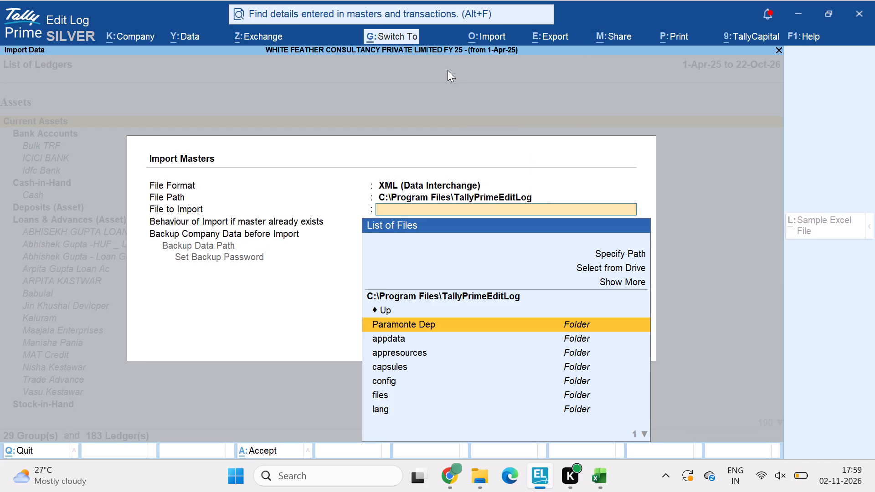
Set the file path of the masters import to C:\Users\admin\Downloads.
key("ctrl+v")
key("Return")
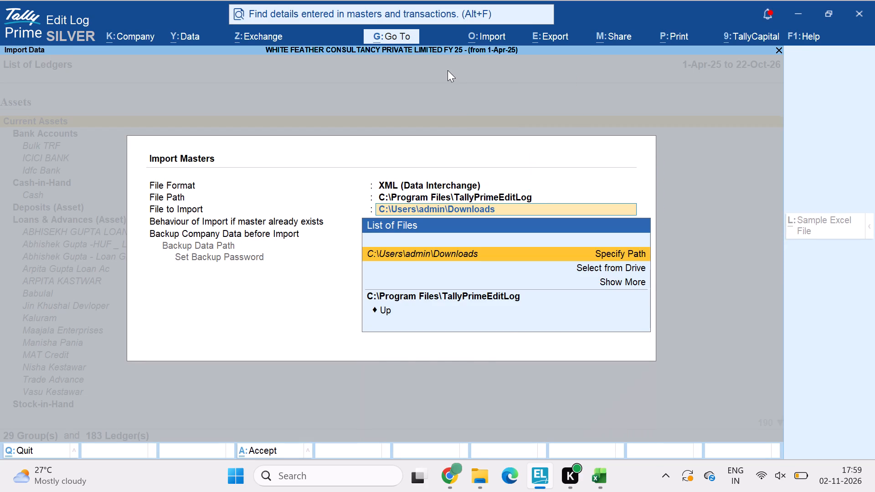
key("Return")
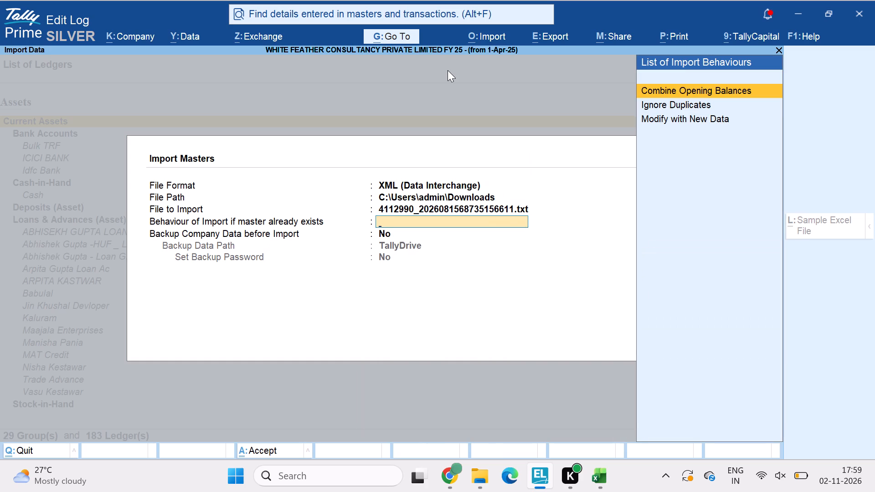
Reopen the choice of file to import and choose Opening_Balance_FY25-26.xml from the Downloads folder.
key("BackSpace")
key("Up")
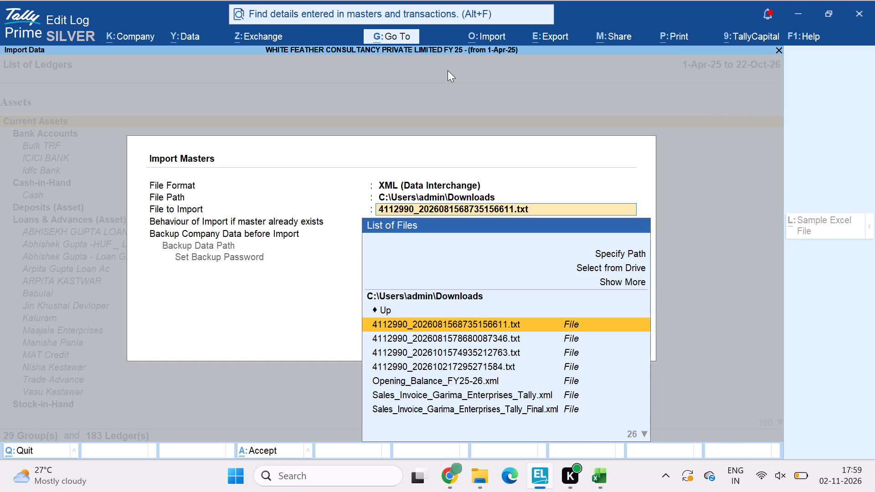
key("Down")
key("Down")
key("Down")
key("Down")
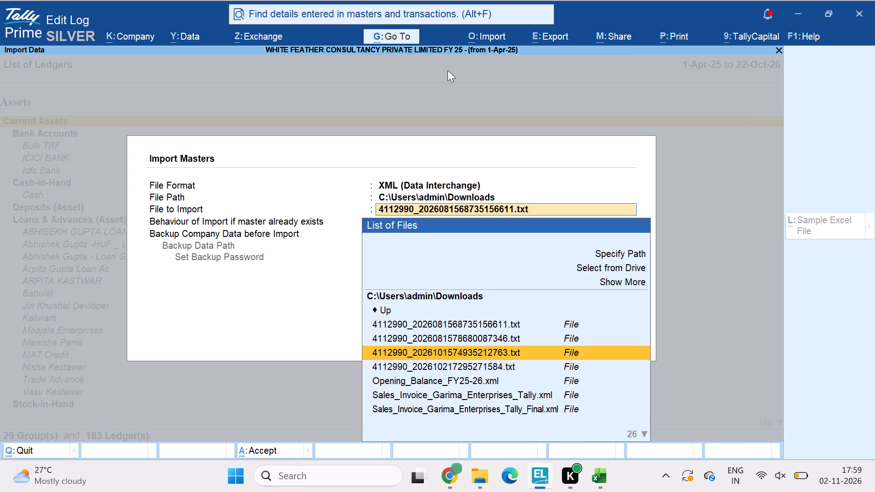
key("Down")
key("Down")
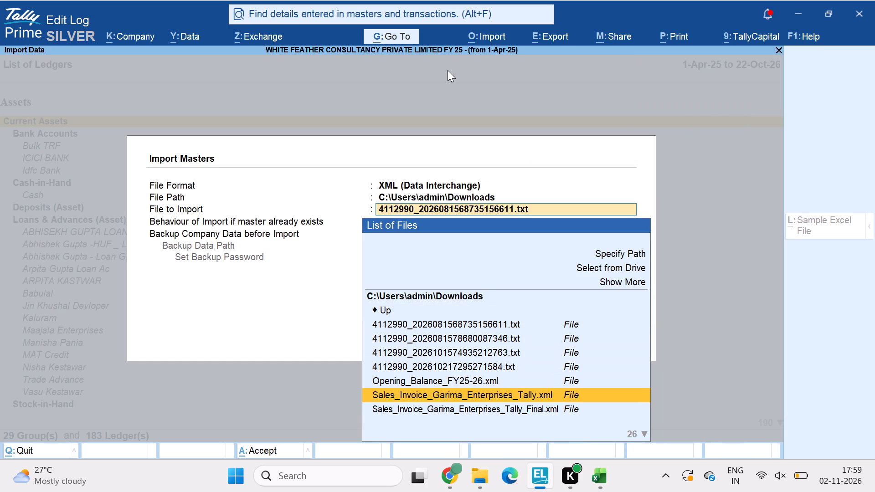
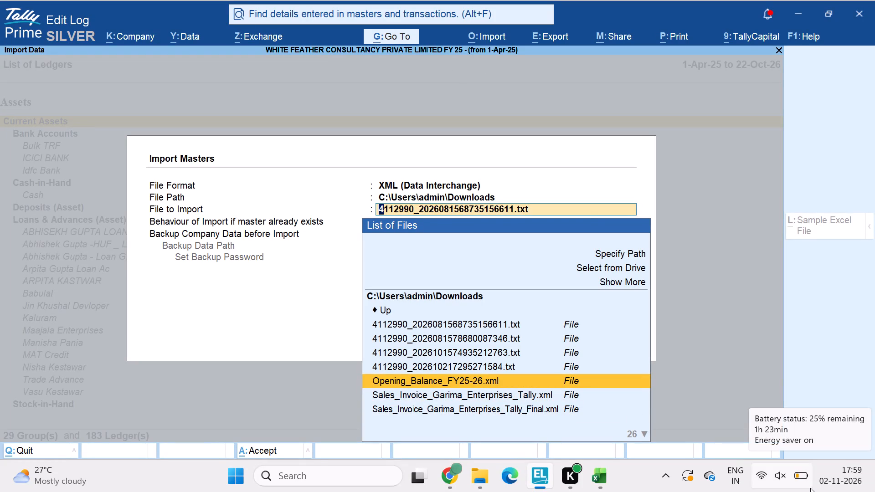
Import the masters from Opening_Balance_FY25-26.xml with existing masters set to Modify with New Data and no company data backup.
key("Return")
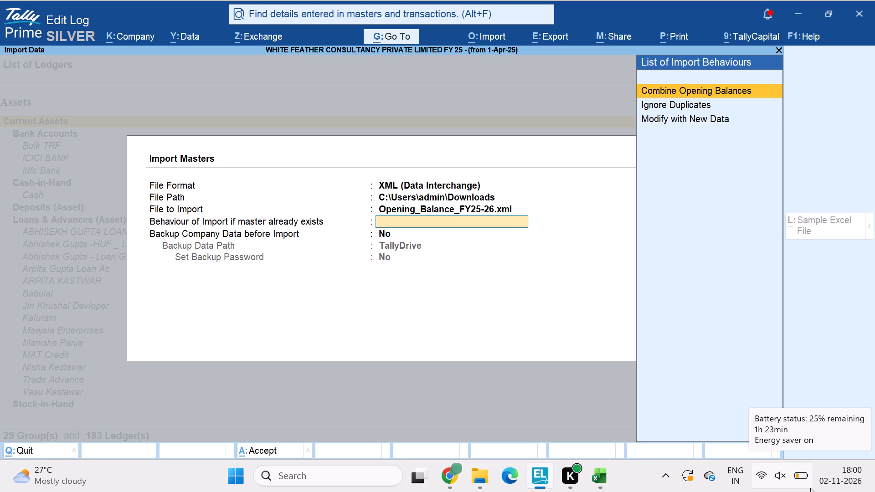
key("BackSpace")
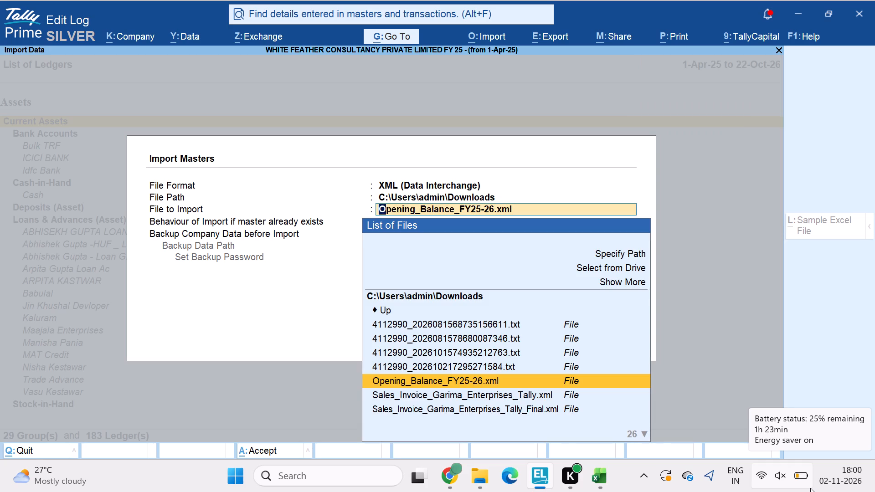
key("Return")
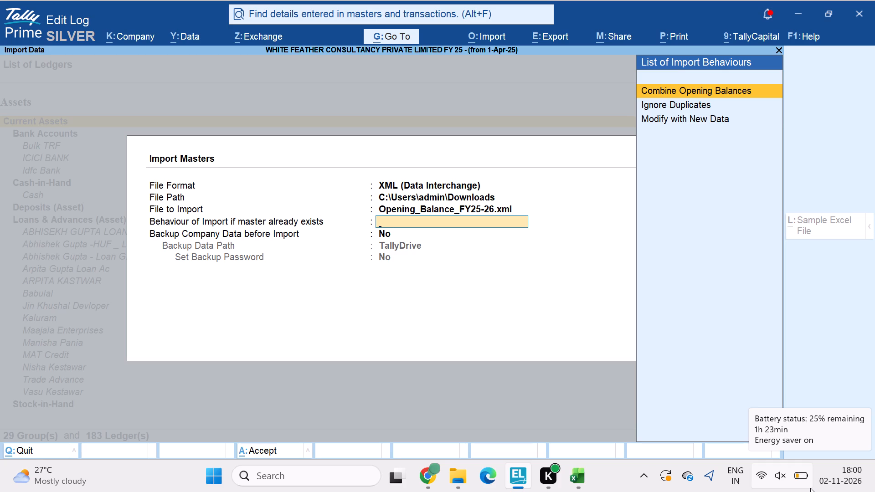
key("Return")
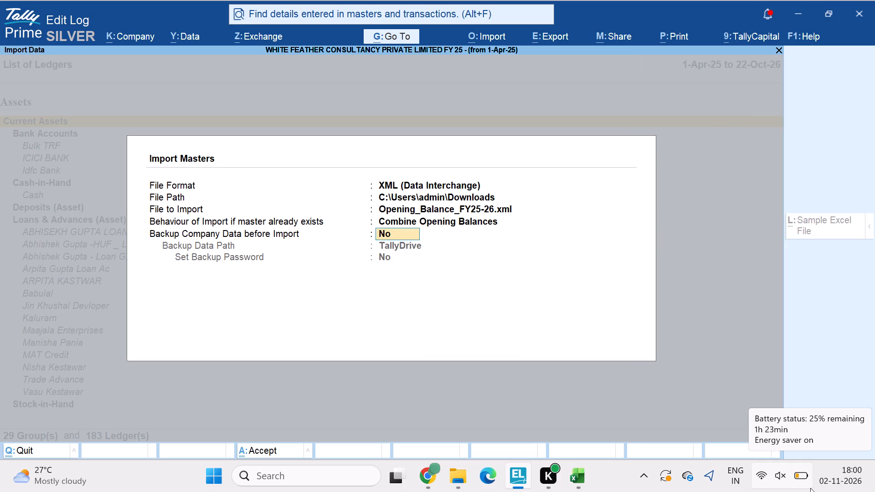
key("BackSpace")
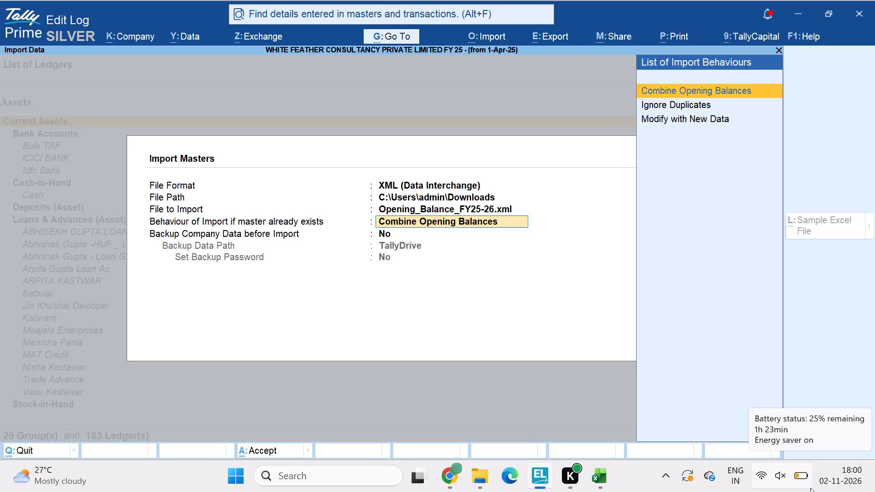
key("Down")
key("Down")
key("Return")
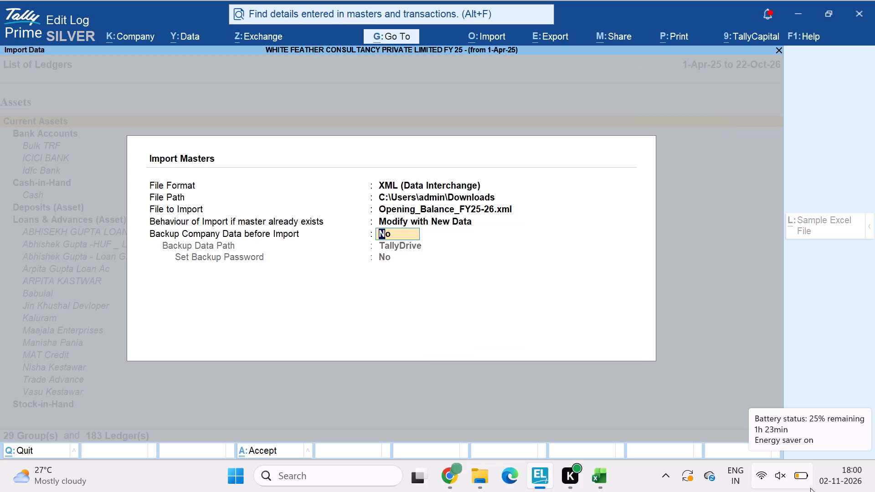
key("ctrl+a")
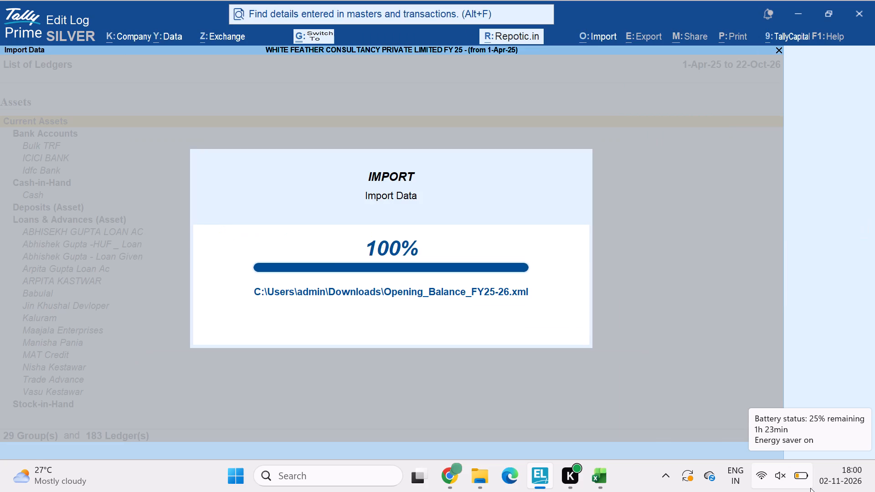
key("Escape")
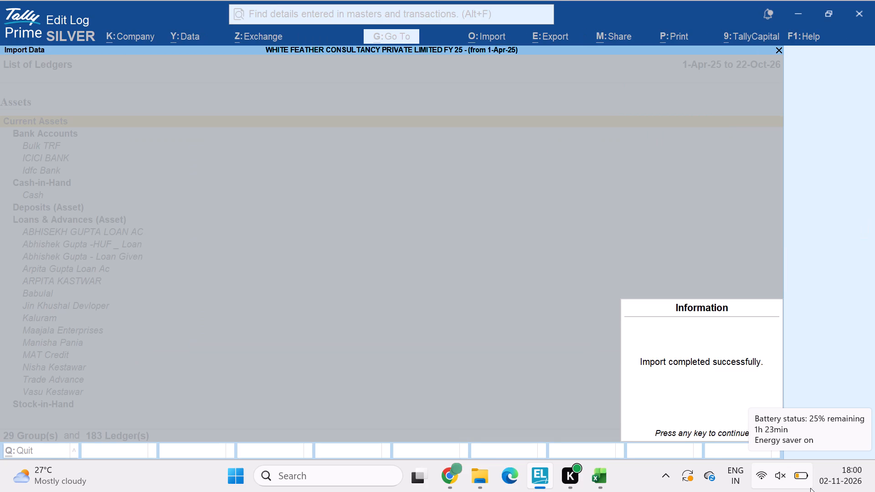
key("Escape")
key("Escape")
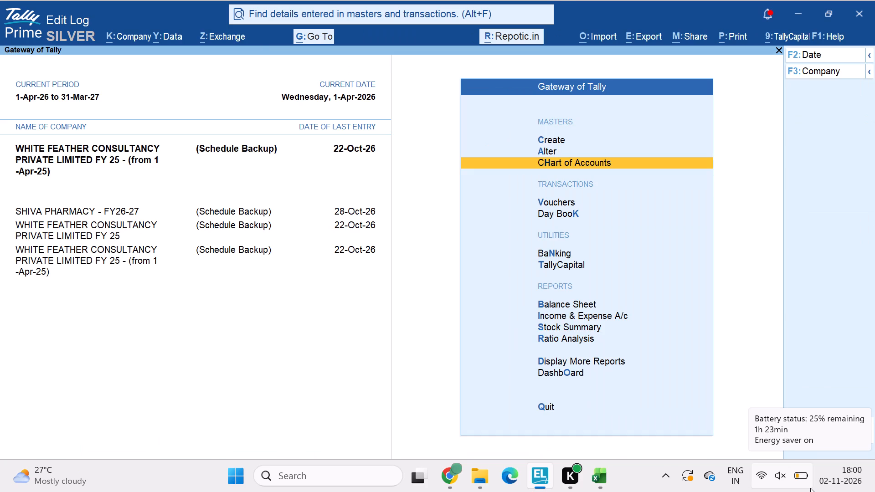
Open the Balance Sheet in detailed form and examine the assets side down to the difference in opening balances.
key("Escape")
key("Escape")
key("Escape")
key("Escape")
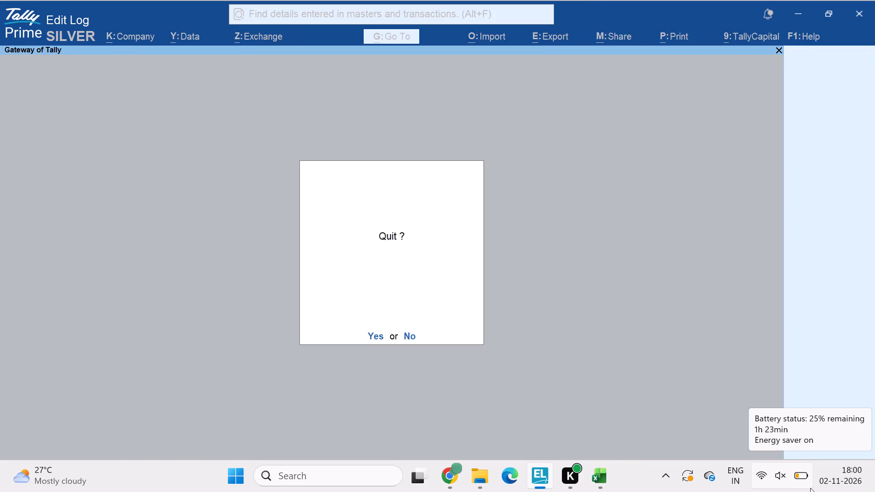
key("b")
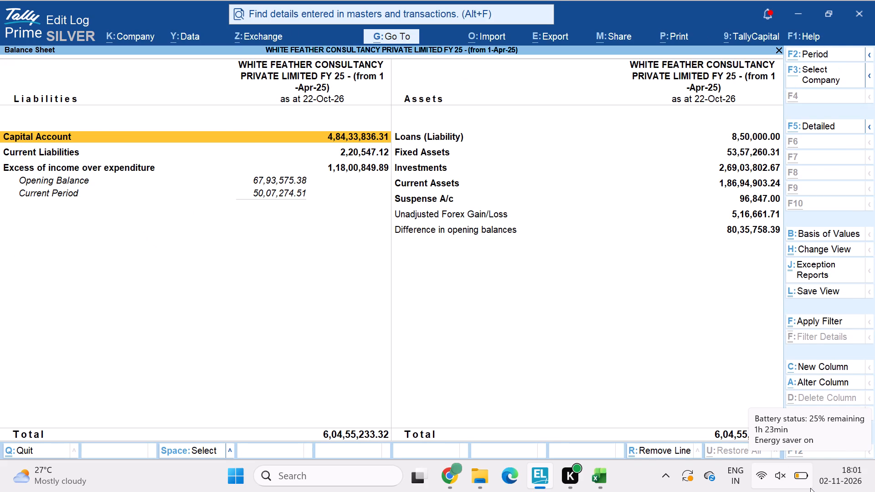
key("alt+F1")
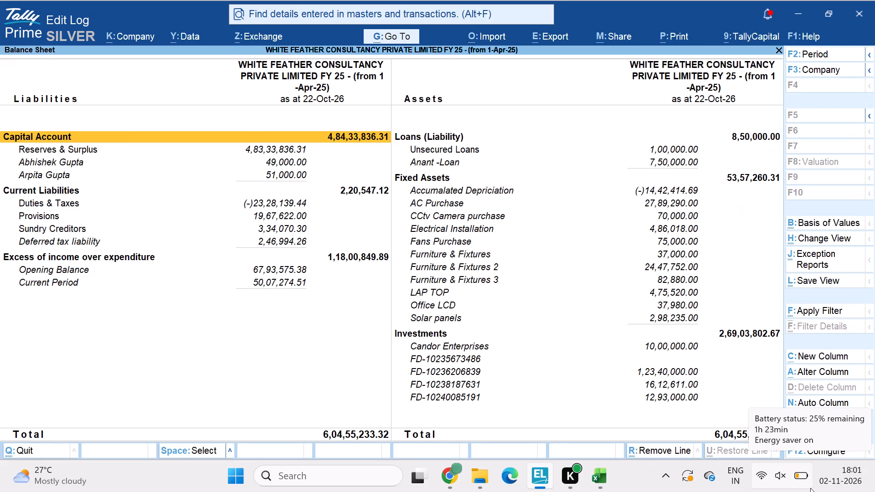
key("End")
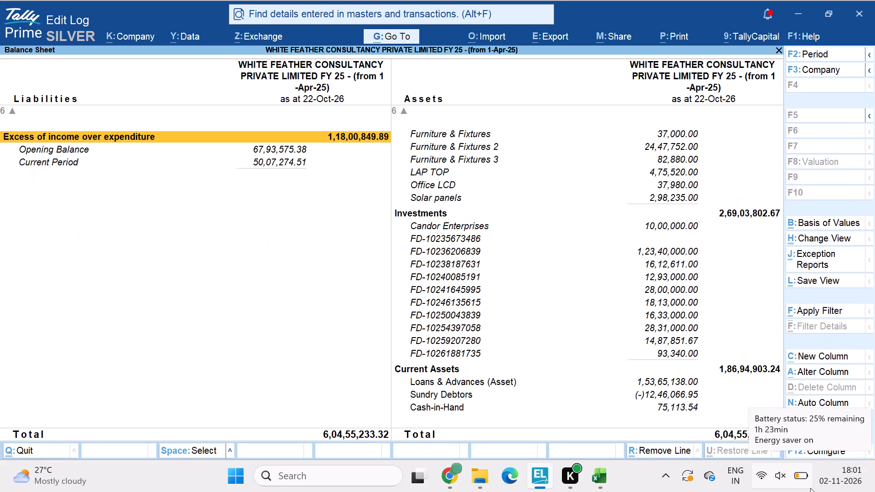
key("Right")
key("Down")
key("Down")
key("Down")
key("Down")
key("Down")
key("Down")
key("Down")
key("Down")
key("Down")
key("Down")
key("Down")
key("Down")
key("Down")
key("Down")
key("Down")
key("Down")
key("Down")
key("Down")
key("Down")
key("Down")
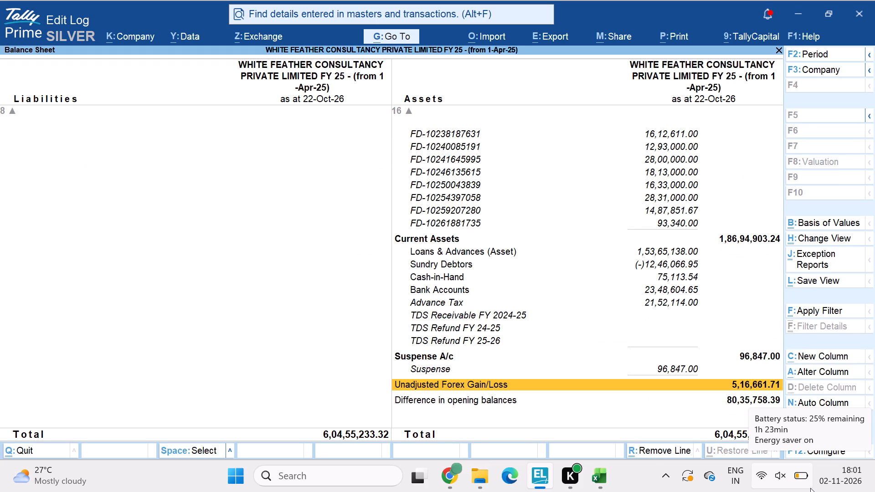
key("Down")
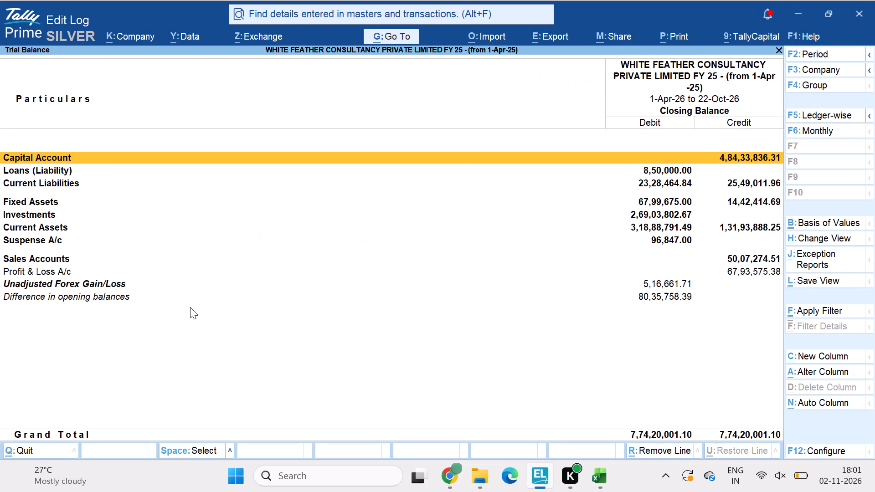
Configure the Trial Balance to show opening balances only, with transactions and closing balance set to No, and expand it to detailed form.
key("F12")
key("y")
key("Return")
key("Return")
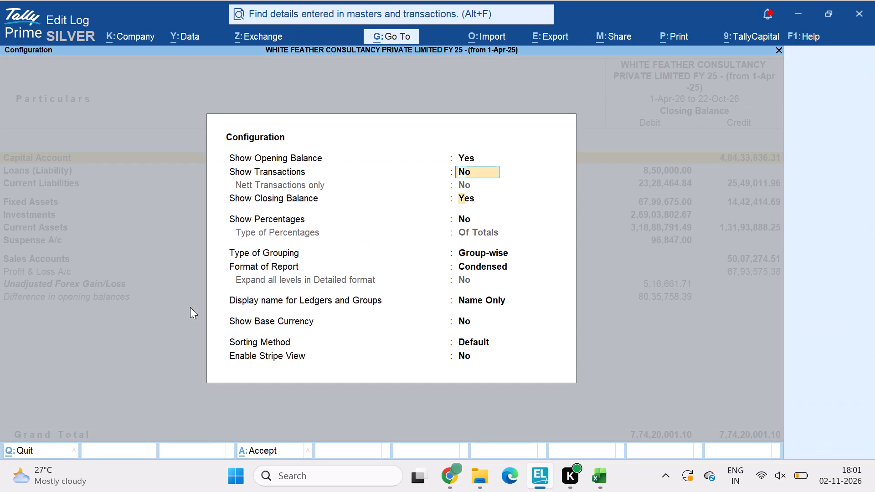
key("BackSpace")
key("y")
key("Return")
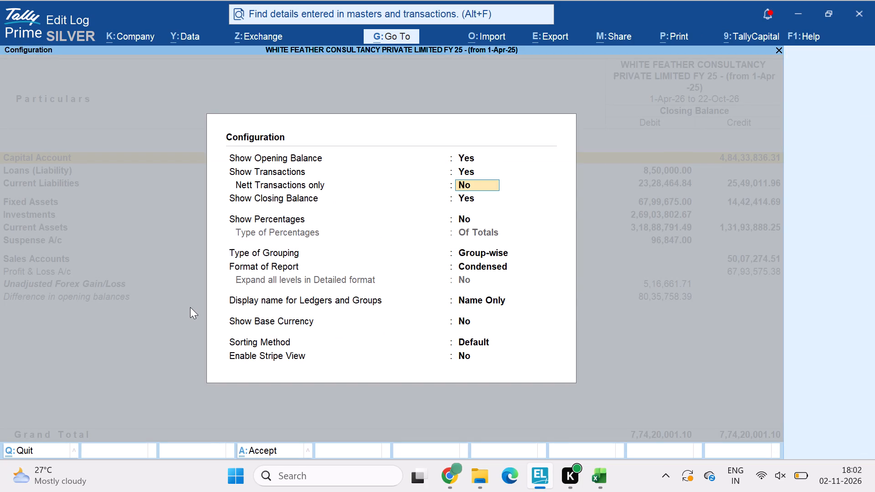
key("BackSpace")
key("n")
key("Return")
key("n")
key("Return")
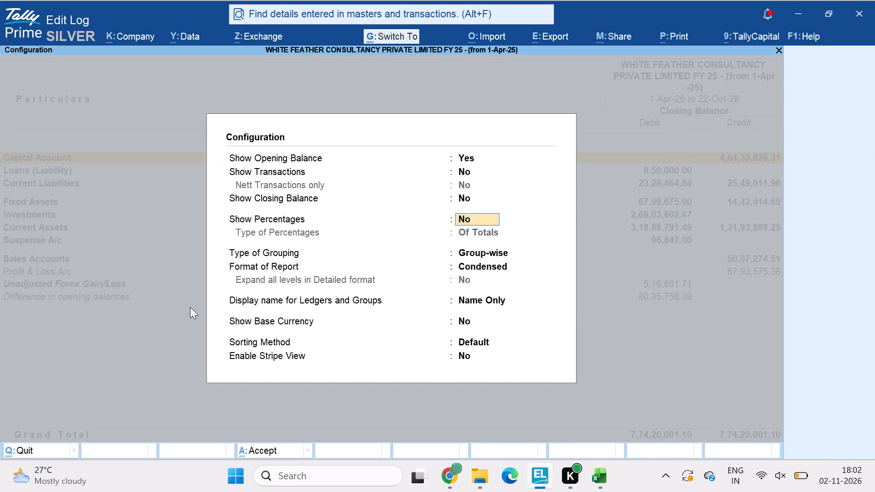
key("ctrl+a")
key("alt+F1")
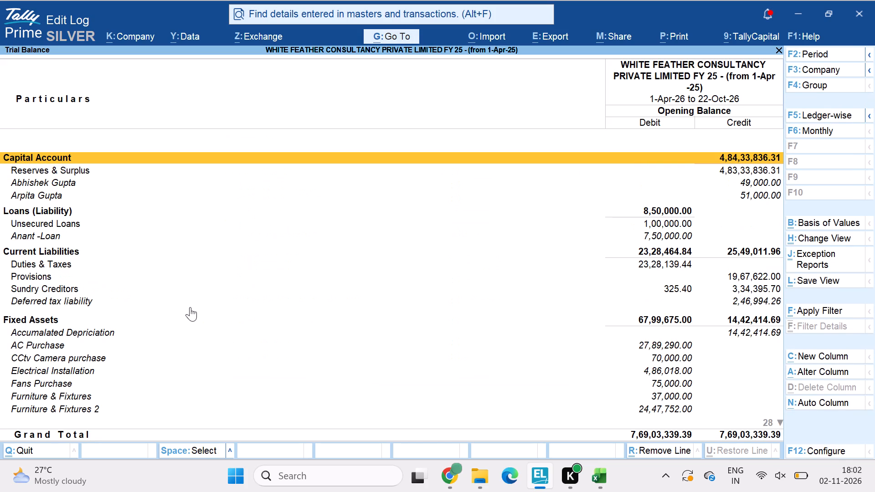
key("Down")
key("Up")
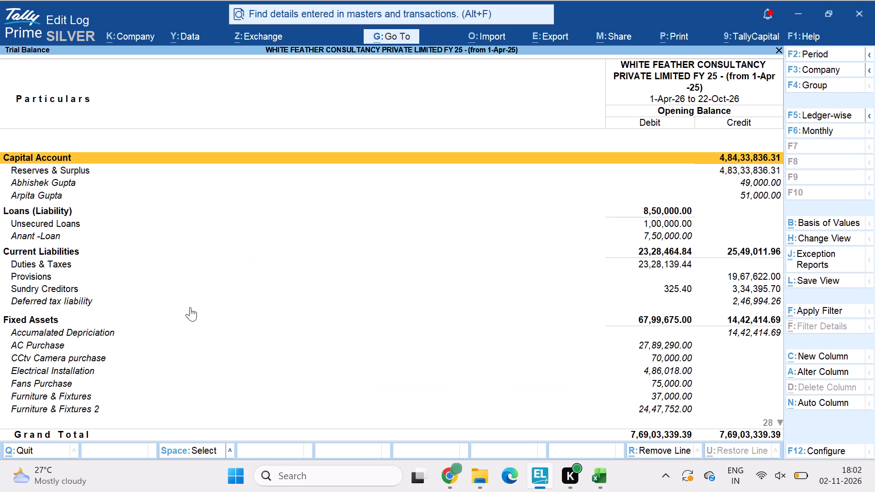
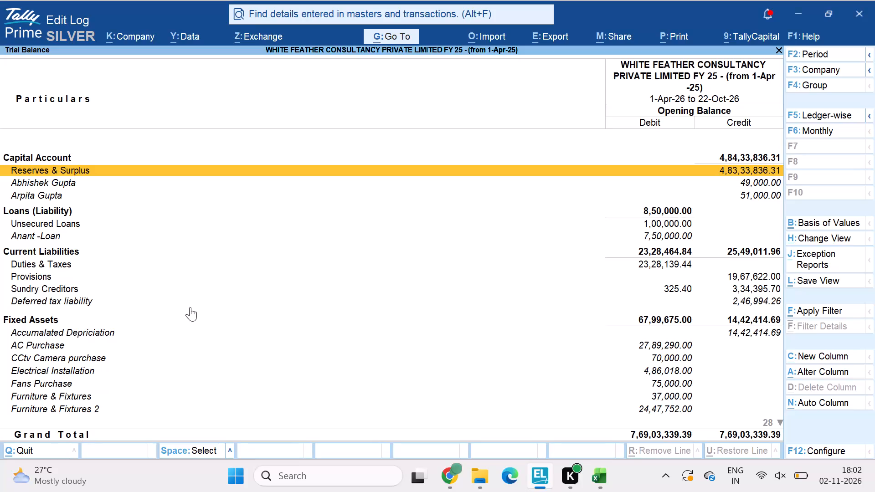
key("Down")
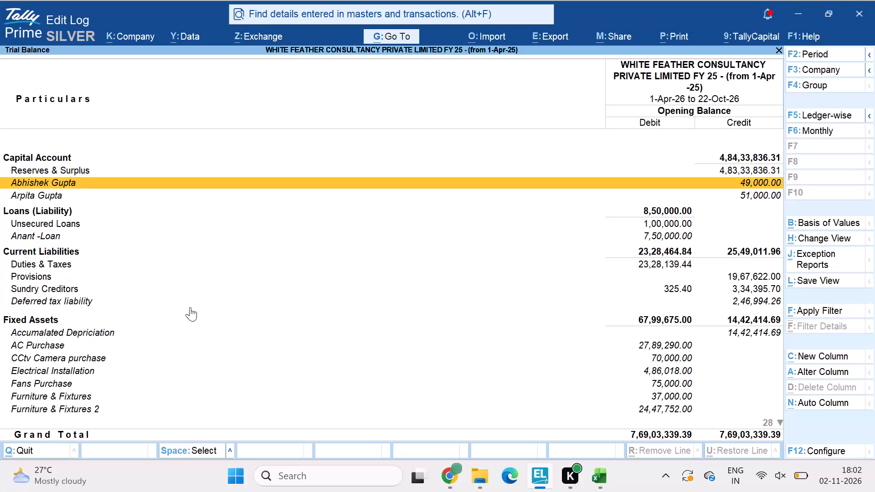
key("Page_Down")
key("Page_Down")
key("Page_Down")
key("Page_Down")
key("Page_Down")
key("Page_Down")
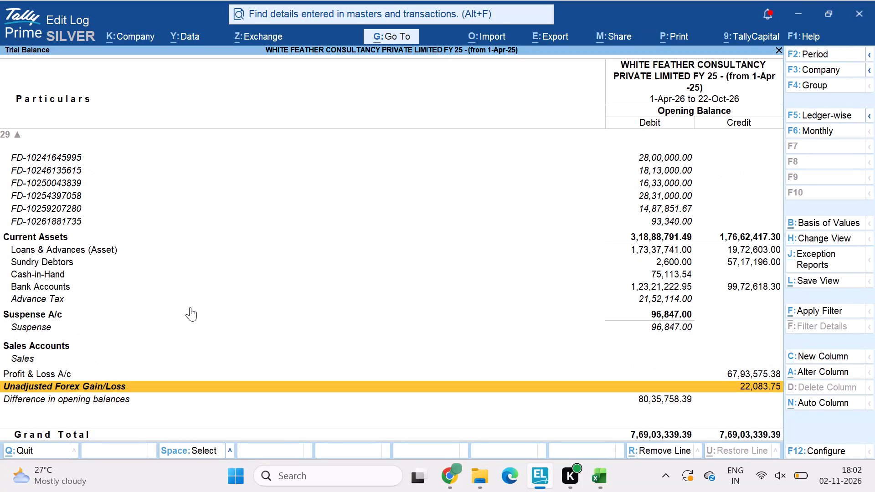
key("Down")
key("alt+Tab")
key("alt+Tab")
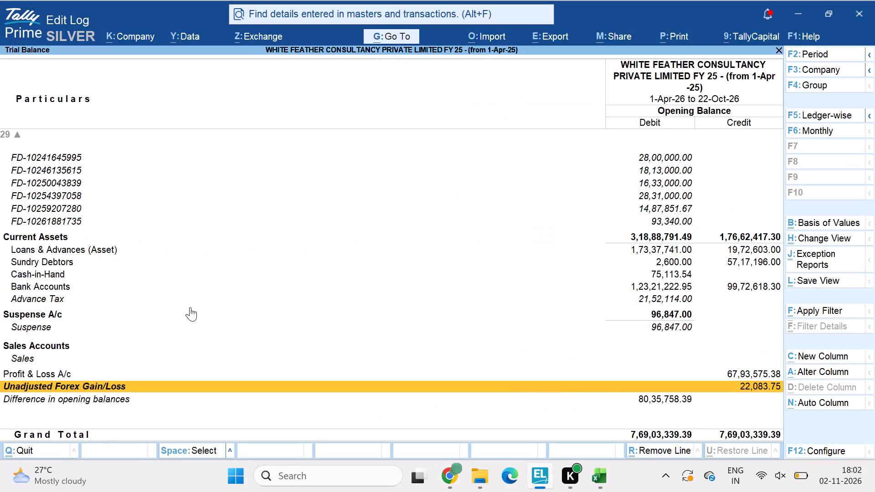
key("shift+super+s")
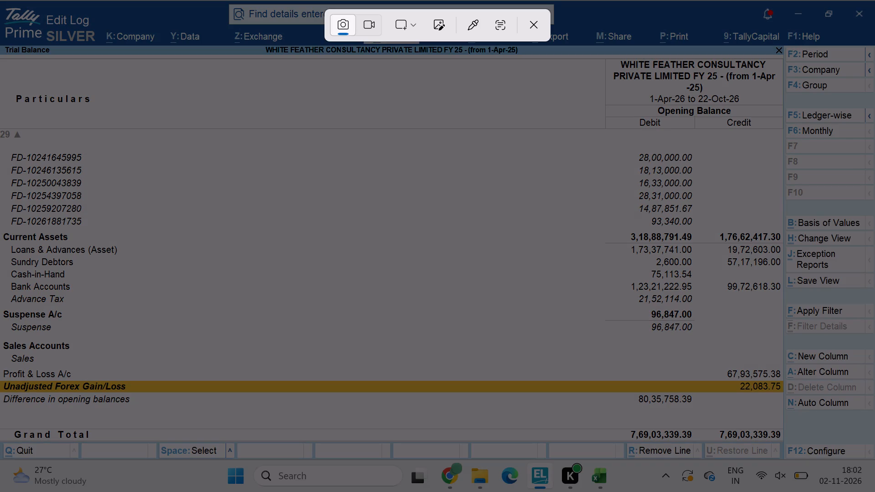
left_click(415, 23)
left_click(432, 72)
key("alt+Tab")
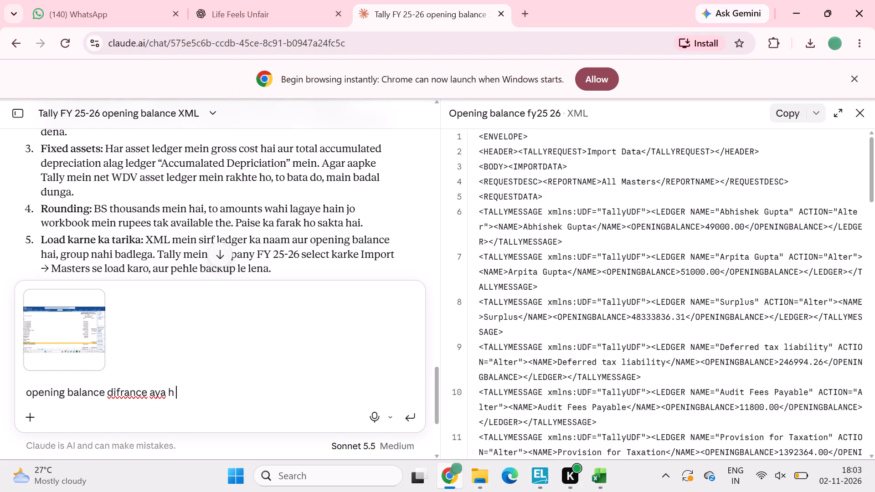
type("aesa kyo")
key("space")
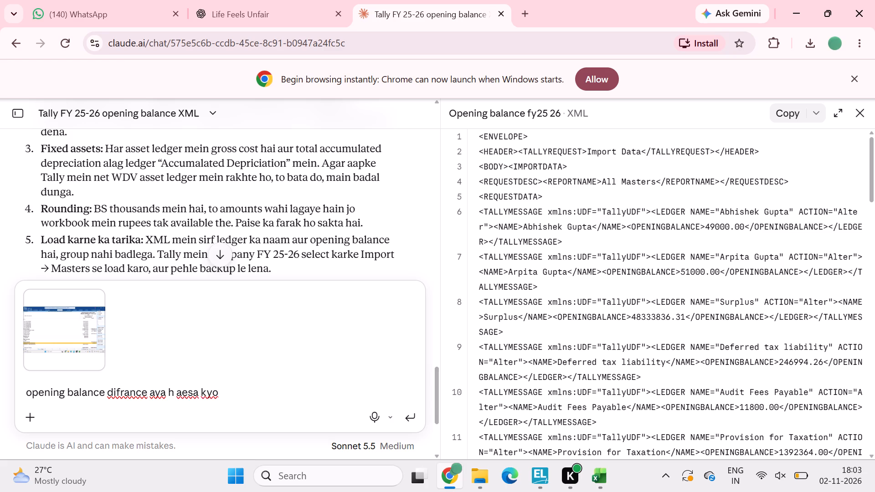
Continue the message with a request for another XML file: "app ek bar or xml file dedo".
type("apke")
key("space")
type("jo ex")
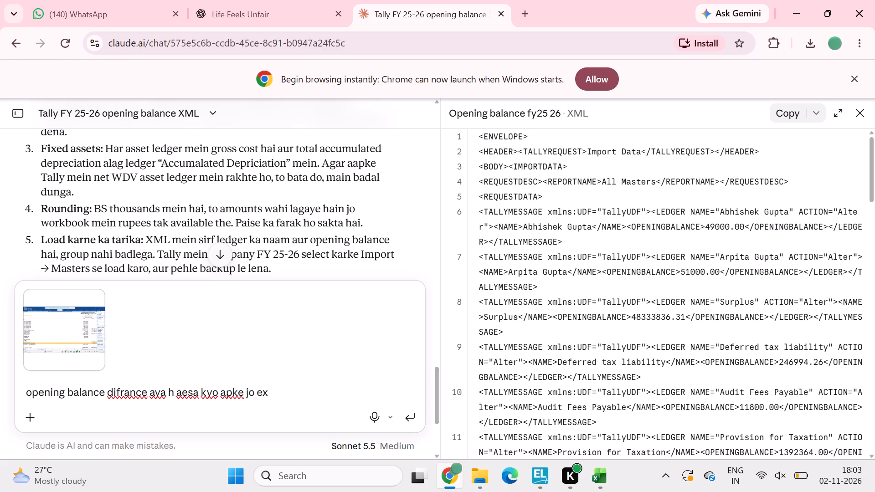
type("tra")
key("space")
key("l")
key("BackSpace")
key("BackSpace")
key("BackSpace")
key("BackSpace")
key("BackSpace")
key("BackSpace")
key("BackSpace")
key("BackSpace")
key("BackSpace")
key("BackSpace")
key("BackSpace")
key("BackSpace")
key("BackSpace")
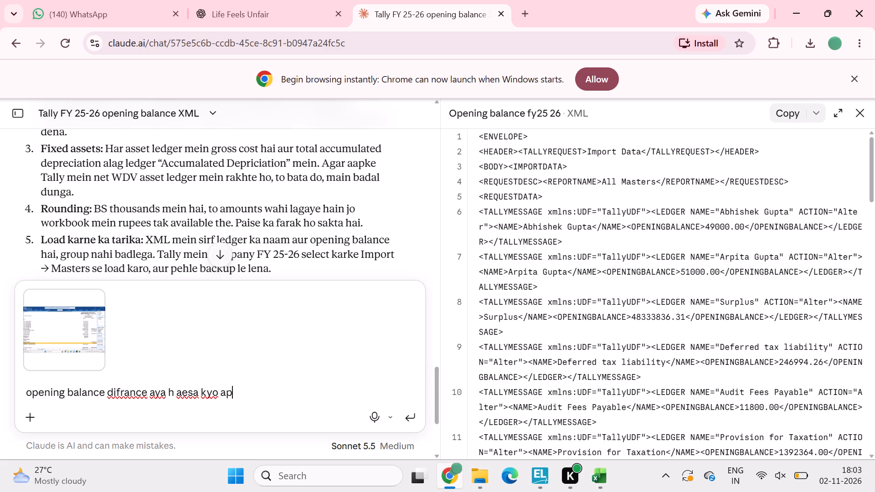
type("p")
key("space")
type("ek bar or excel")
key("space")
key("BackSpace")
key("BackSpace")
key("BackSpace")
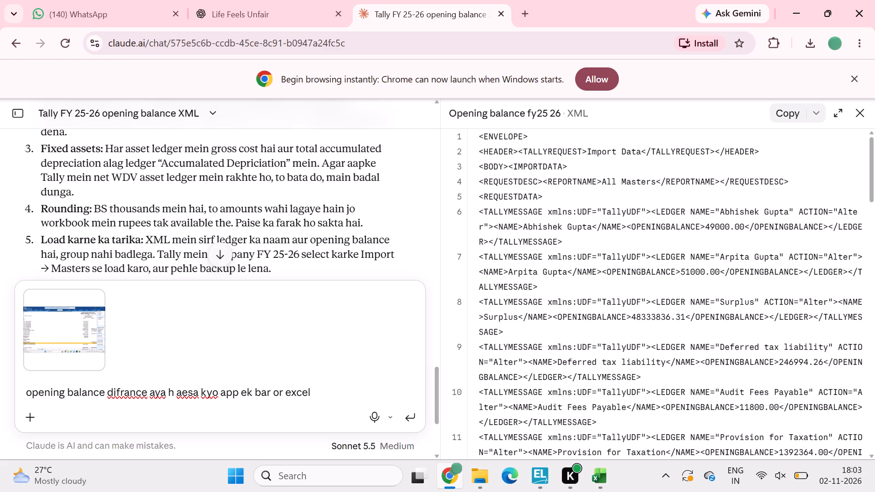
key("BackSpace")
key("BackSpace")
key("BackSpace")
type("xl")
key("BackSpace")
type("ml file dedo")
key("space")
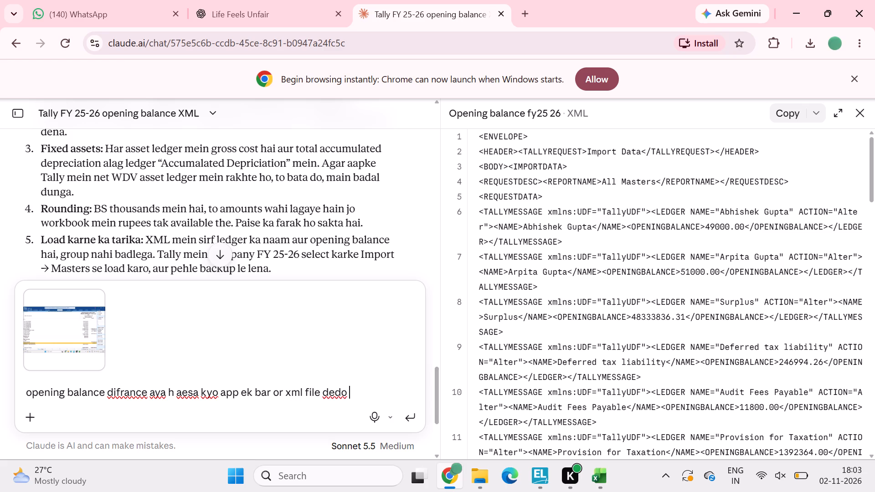
Add "balance sheet ke hisab se me tally per zero kar kar fir se update kar dunga new data" and send the message.
type("balance sheet ke")
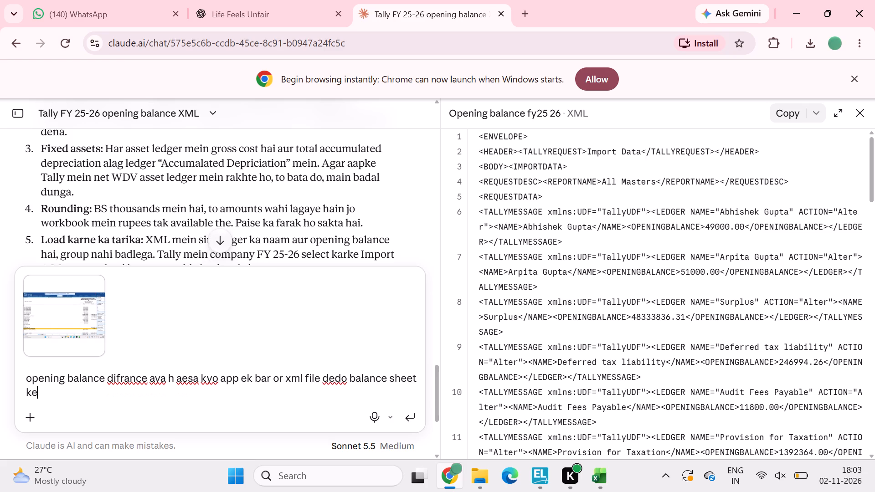
key("space")
type("hisab se")
key("space")
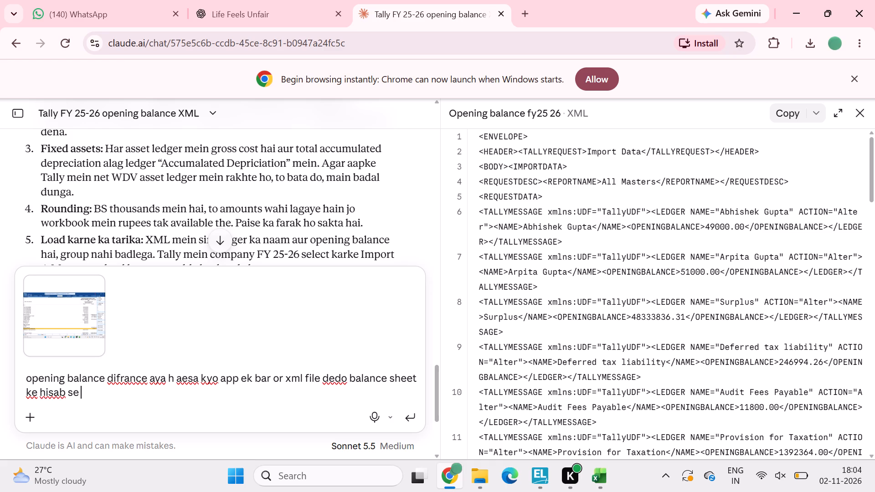
type("me")
key("space")
key("z")
key("BackSpace")
type("tally per re")
key("BackSpace")
key("BackSpace")
key("z")
type("ero kar ka")
key("r")
key("BackSpace")
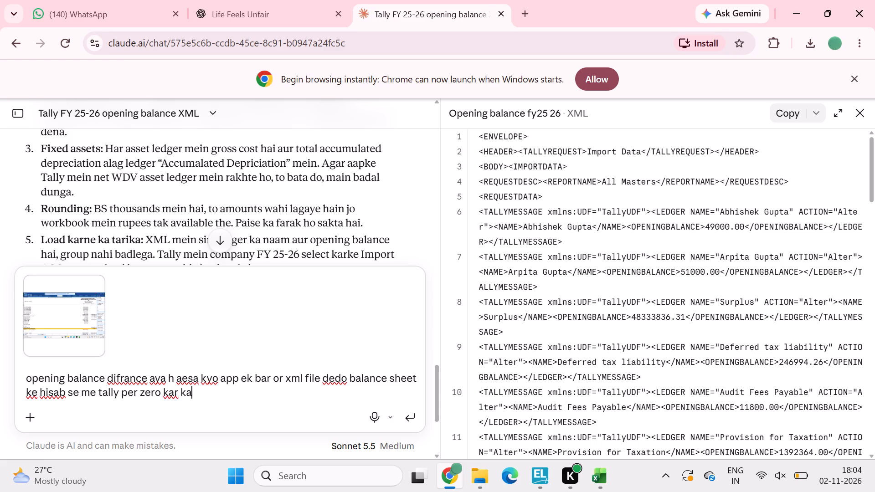
key("BackSpace")
key("BackSpace")
type("kar fir se update kar d")
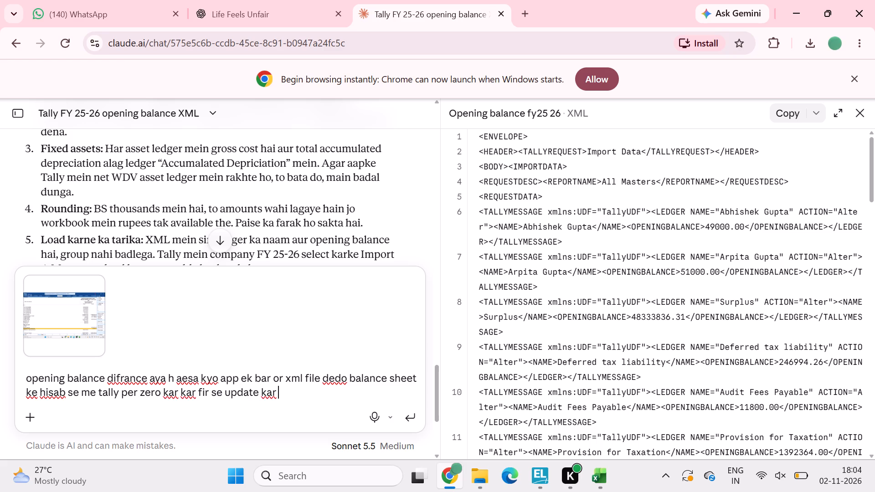
key("BackSpace")
type("dunga new data")
key("Return")
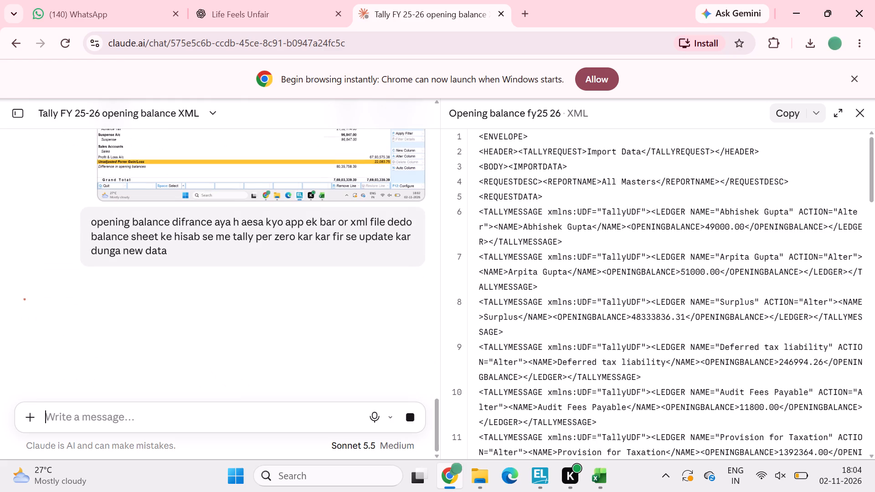
Switch to TallyPrime, leave the Trial Balance and open the Chart of Accounts' list of ledgers.
key("alt+Tab")
key("Escape")
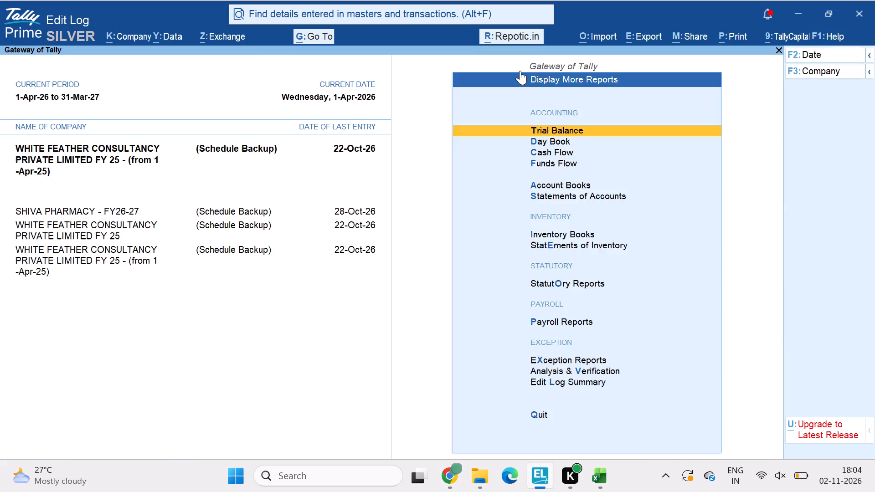
key("Escape")
key("Escape")
key("Escape")
key("Escape")
key("Escape")
key("Down")
key("Down")
key("Return")
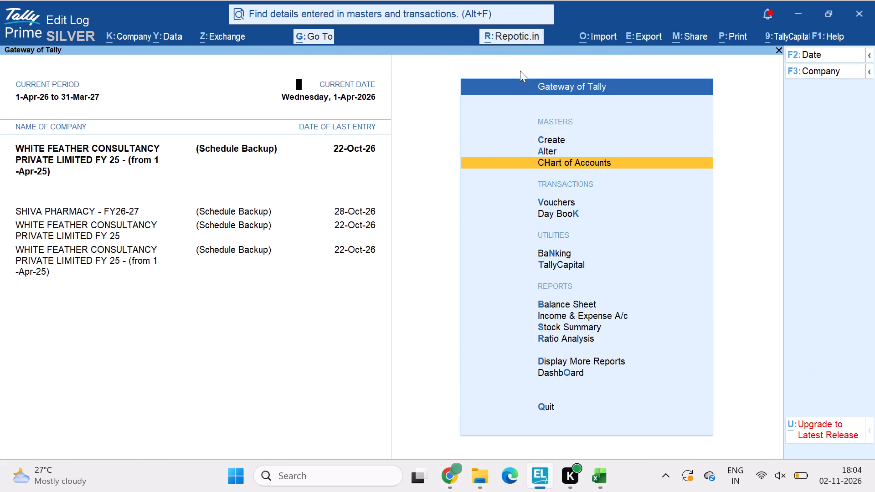
key("Down")
key("Up")
key("Return")
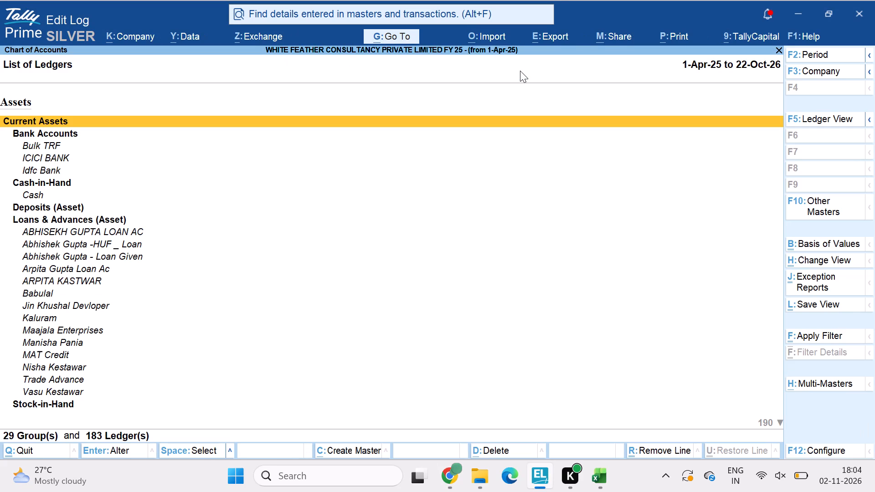
Open the Multi Alter screen for the ledgers with All Items as the group.
left_click(841, 380)
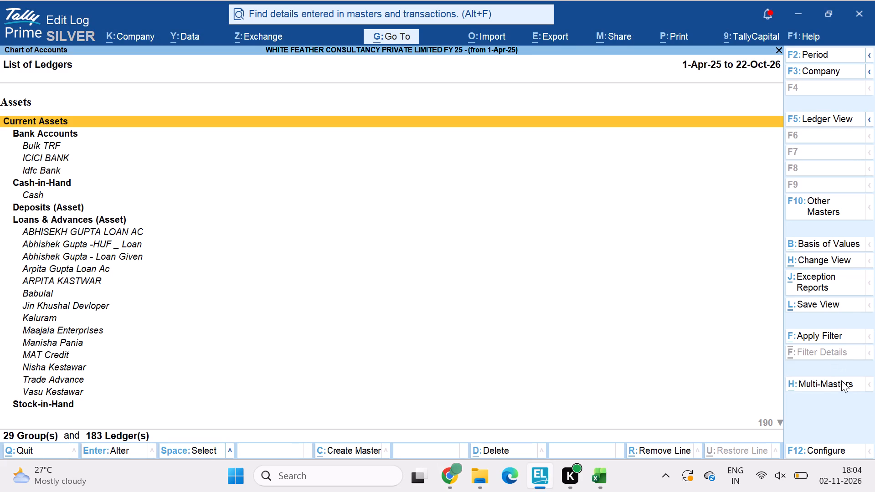
key("Down")
key("Down")
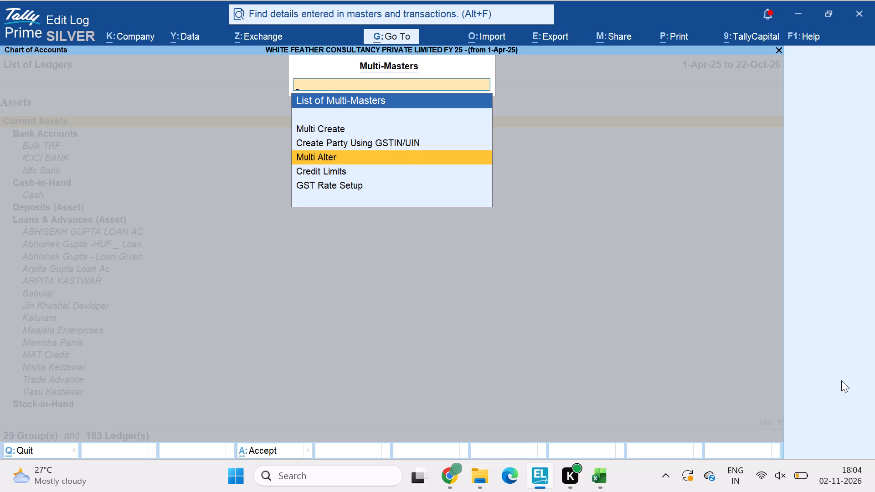
key("Up")
key("Up")
key("Down")
key("Down")
key("Return")
key("Return")
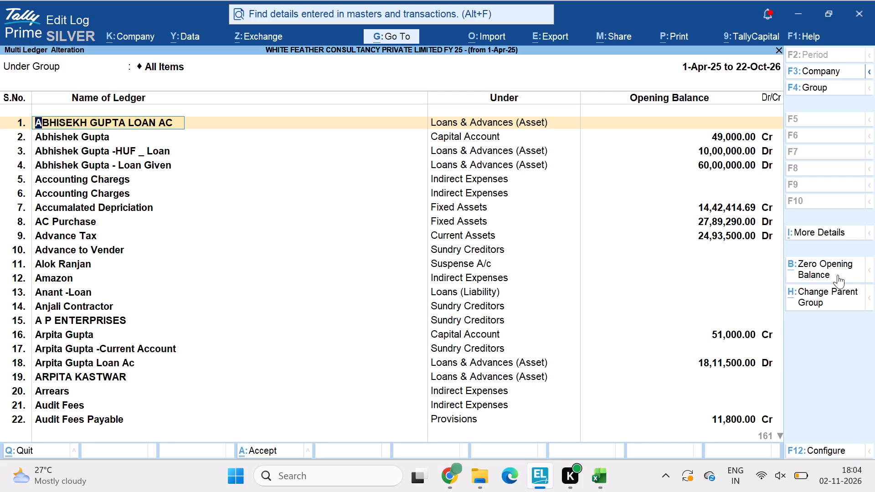
left_click(837, 275)
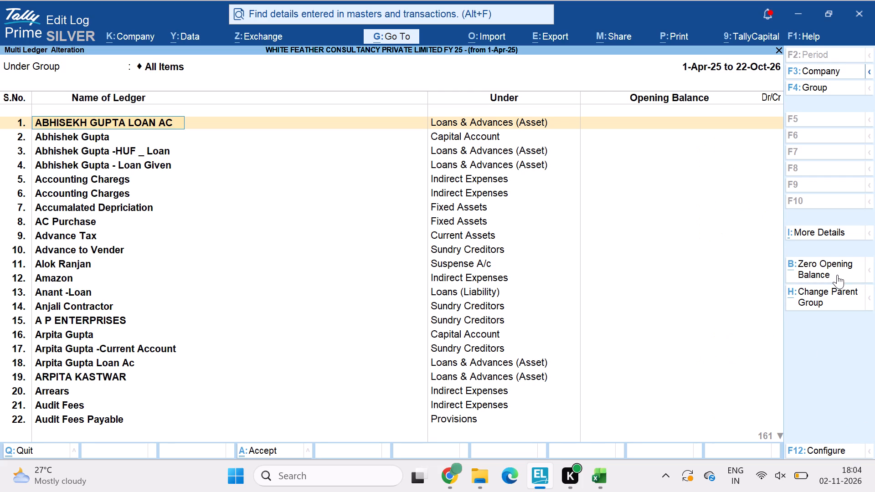
key("Return")
key("ctrl+a")
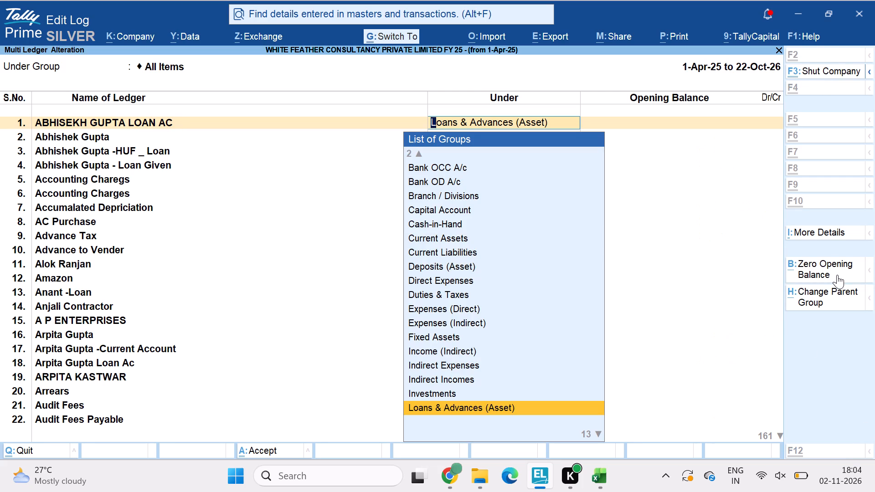
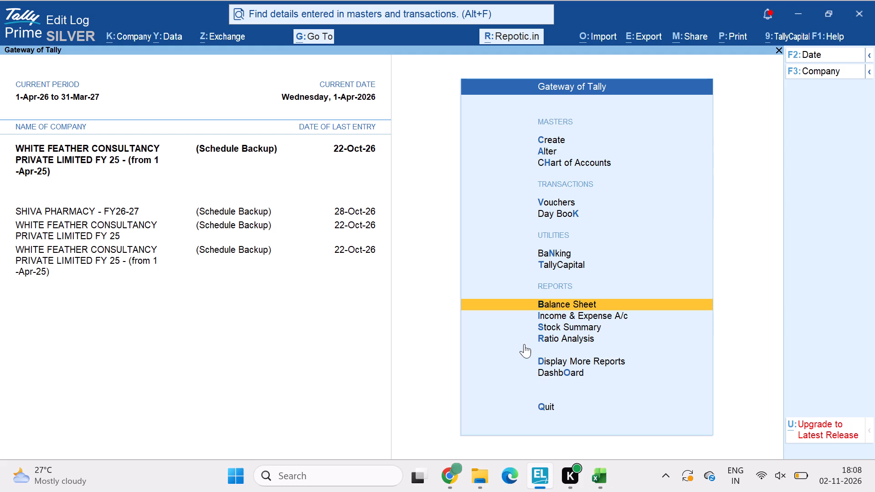
key("b")
key("alt+F1")
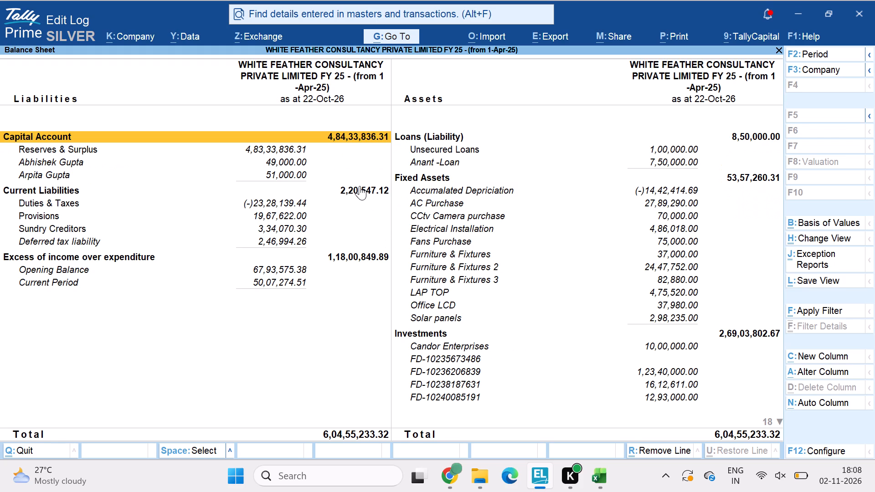
key("F12")
key("y")
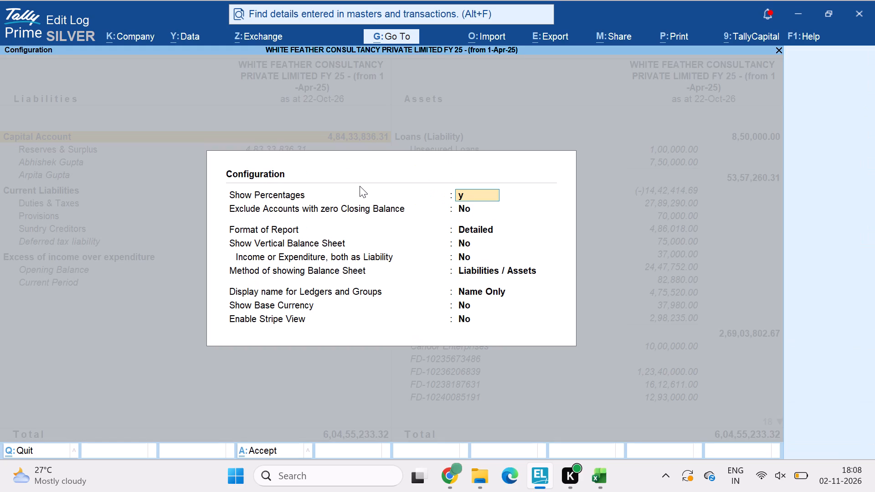
key("Return")
key("ctrl+a")
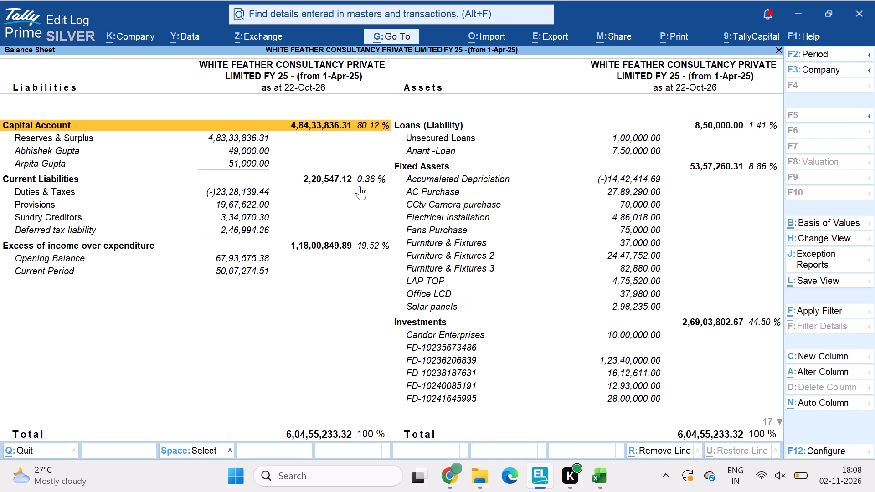
key("Escape")
key("Escape")
key("Escape")
key("Escape")
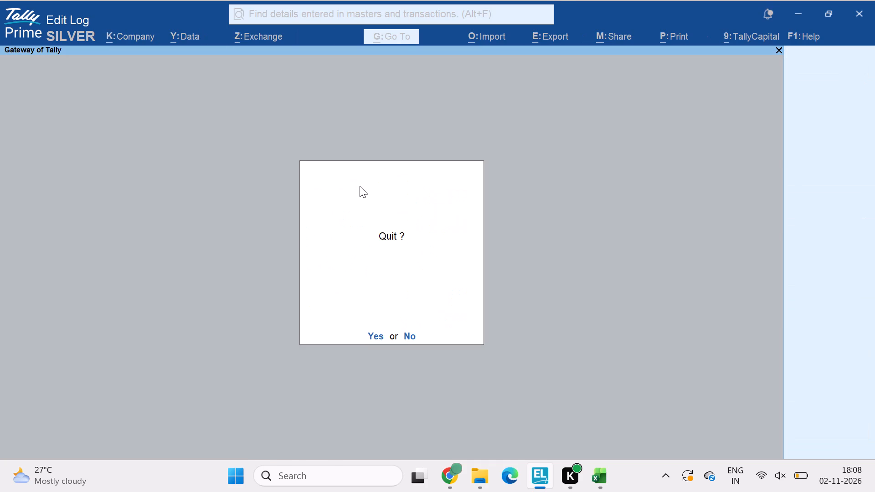
key("Escape")
Open the Trial Balance, enable Show Opening Balance and expand the report to its detailed format.
key("d")
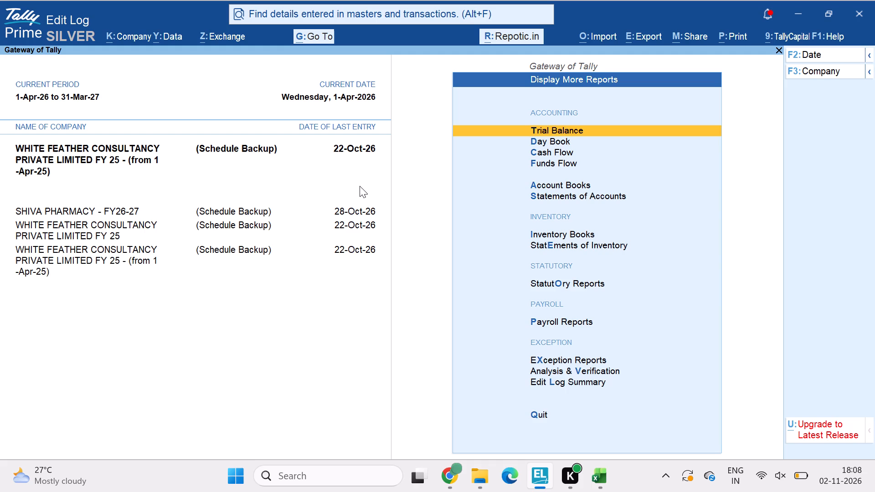
key("t")
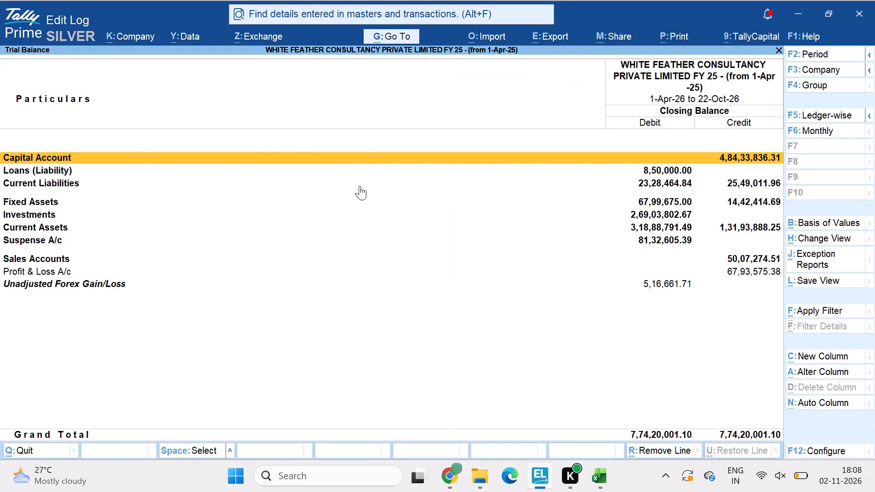
key("F12")
key("y")
key("Return")
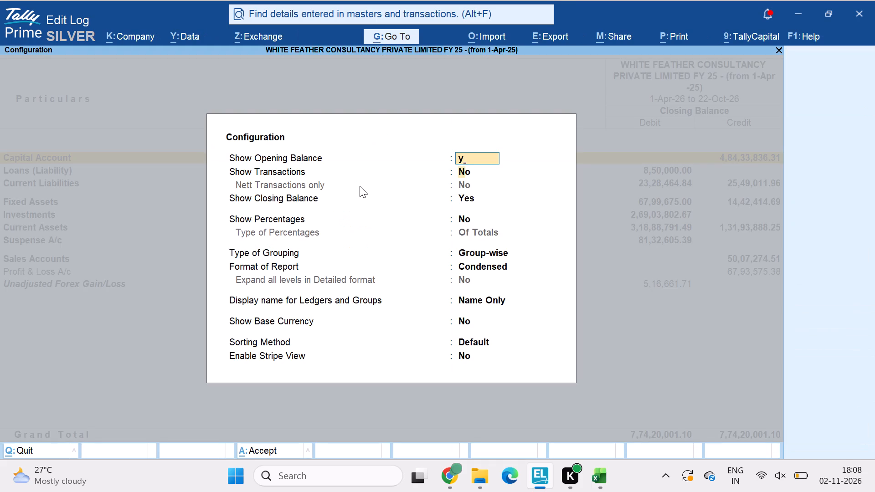
key("ctrl+a")
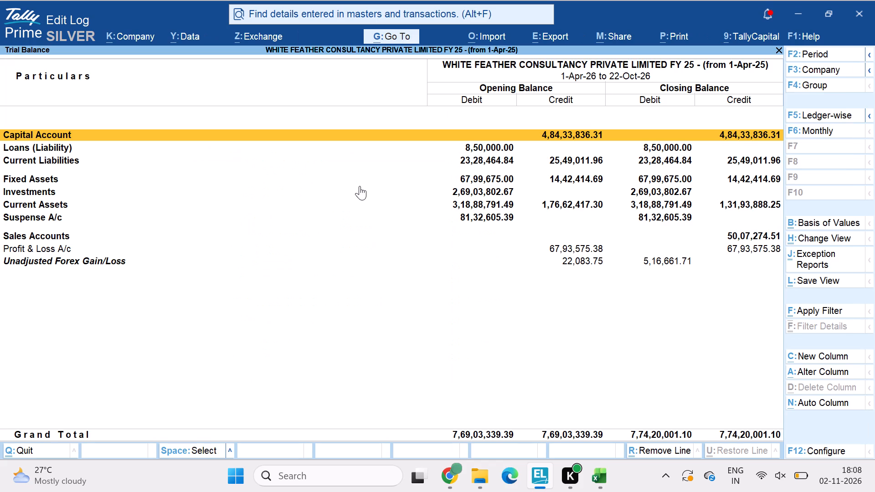
key("alt+F1")
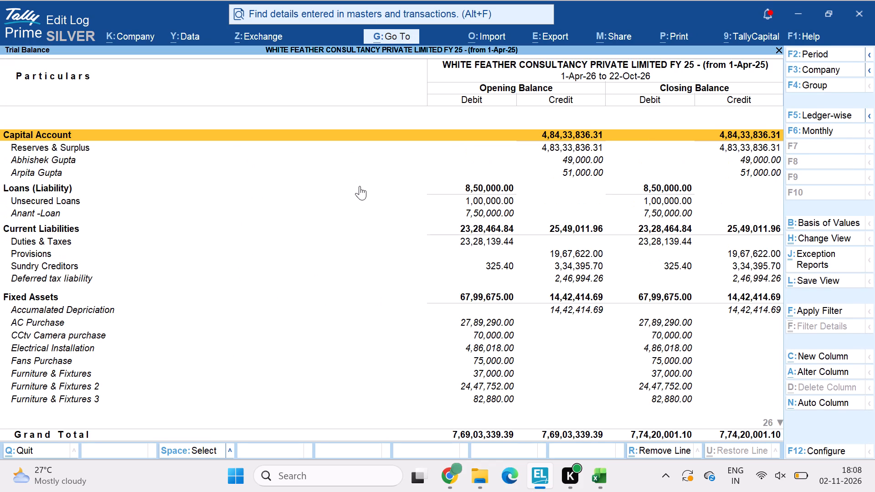
Set Show Closing Balance to No in the Trial Balance configuration, leaving only the opening balance columns.
key("F12")
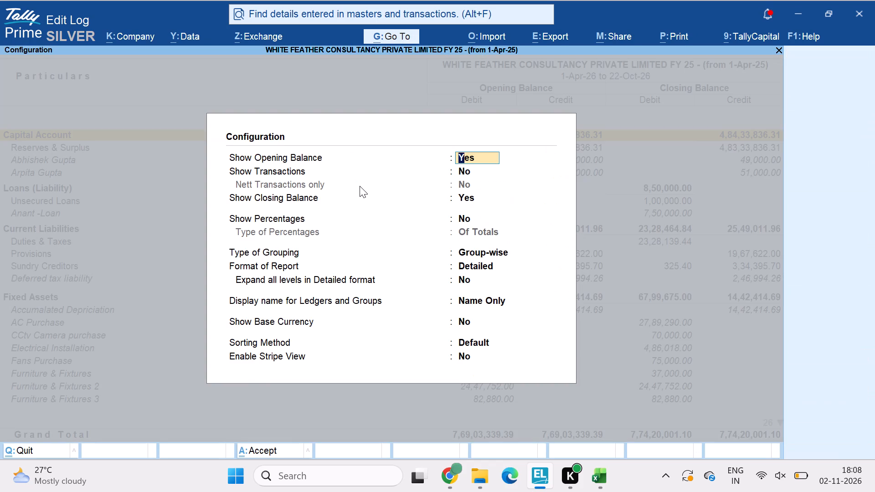
key("Return")
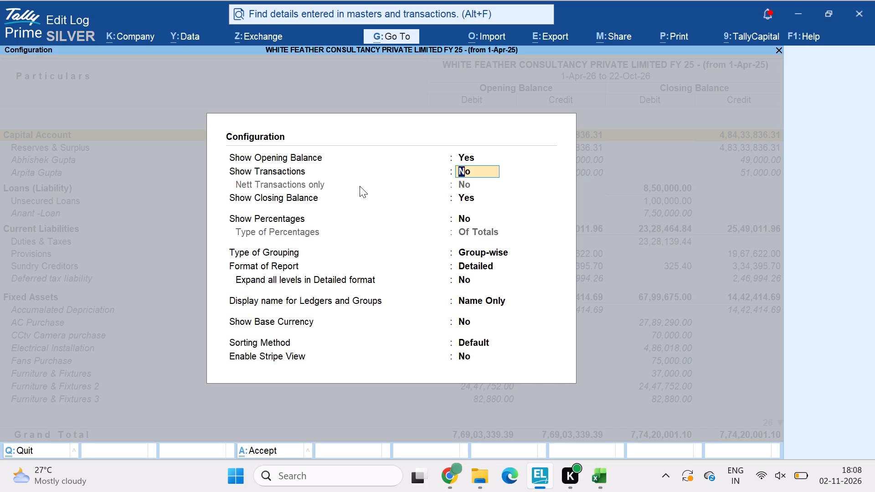
key("Return")
key("n")
key("Return")
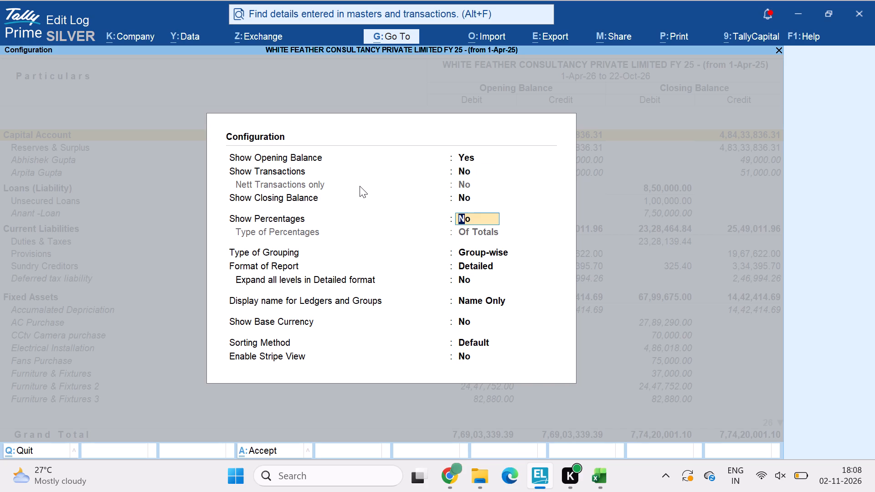
key("ctrl+a")
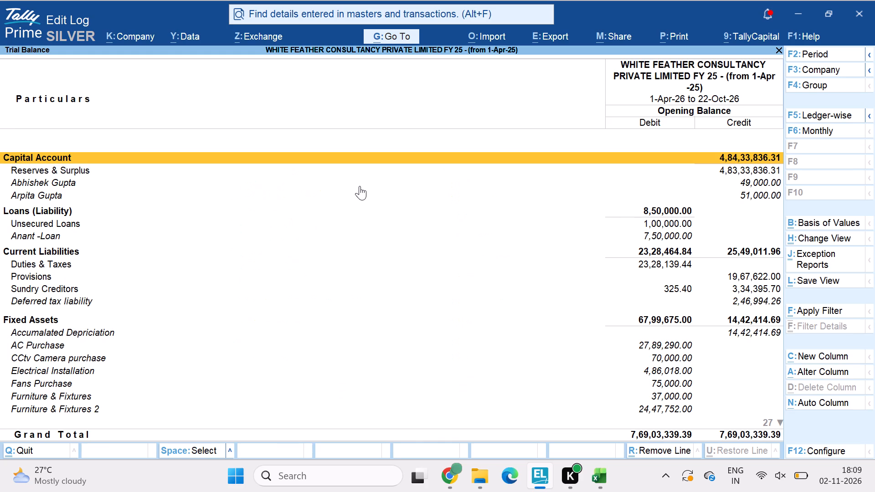
key("Down")
key("Down")
key("Down")
key("Down")
key("Down")
key("Down")
key("Down")
key("Down")
key("Down")
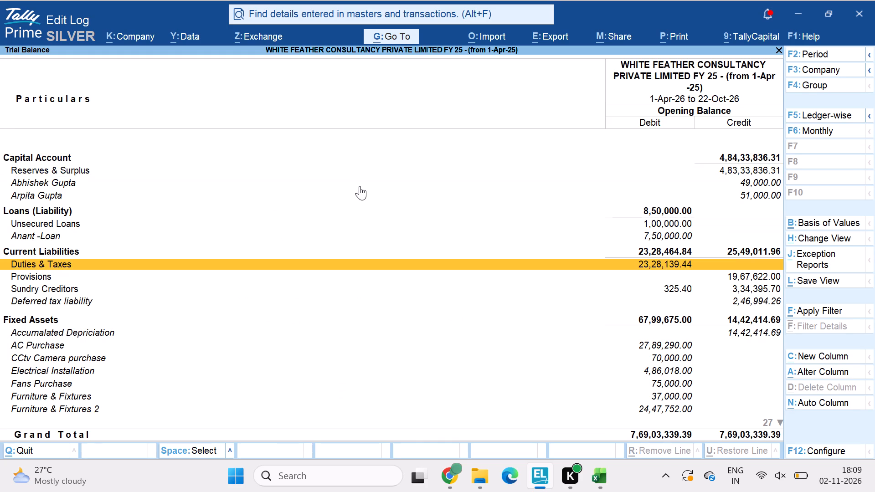
key("Up")
key("Up")
key("Up")
key("Up")
key("Up")
key("Up")
key("Up")
key("Up")
key("Up")
key("Up")
key("Up")
key("Up")
key("Up")
key("Up")
key("Up")
key("Up")
key("Up")
key("Up")
key("Up")
key("Up")
key("Up")
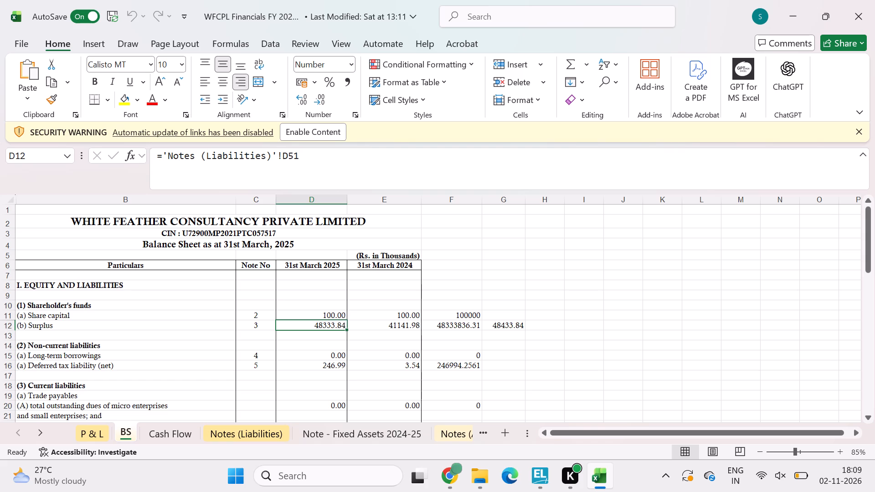
left_click(97, 435)
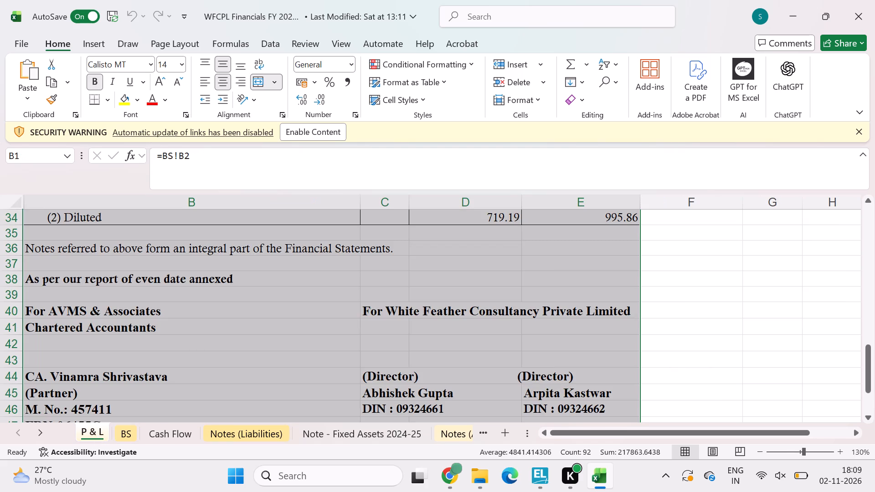
scroll(457, 338, "right", 1)
scroll(457, 338, "up", 3)
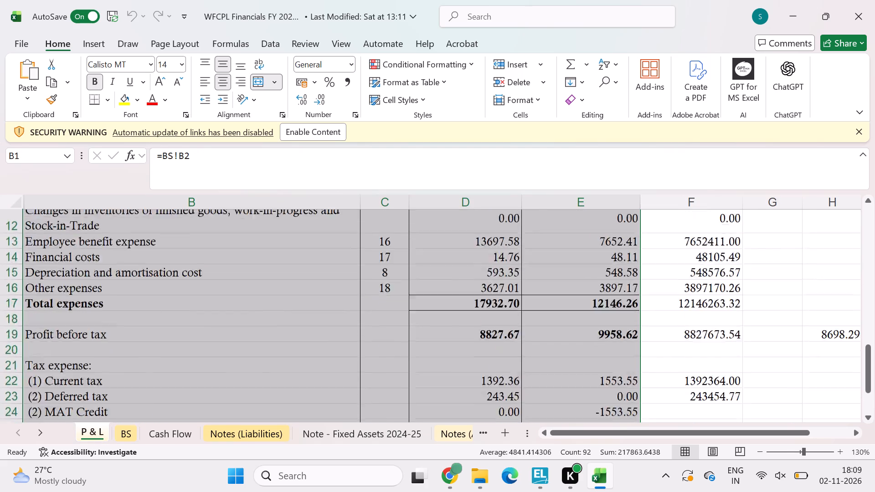
scroll(457, 338, "up", 1)
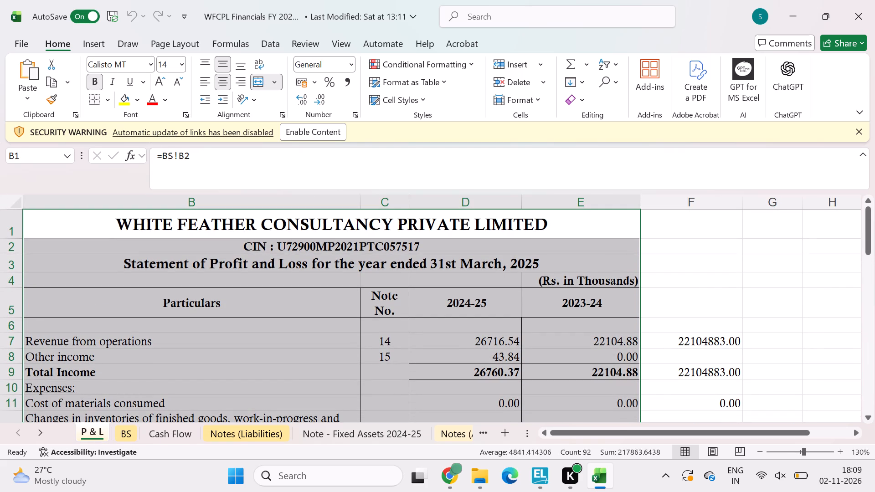
left_click(124, 436)
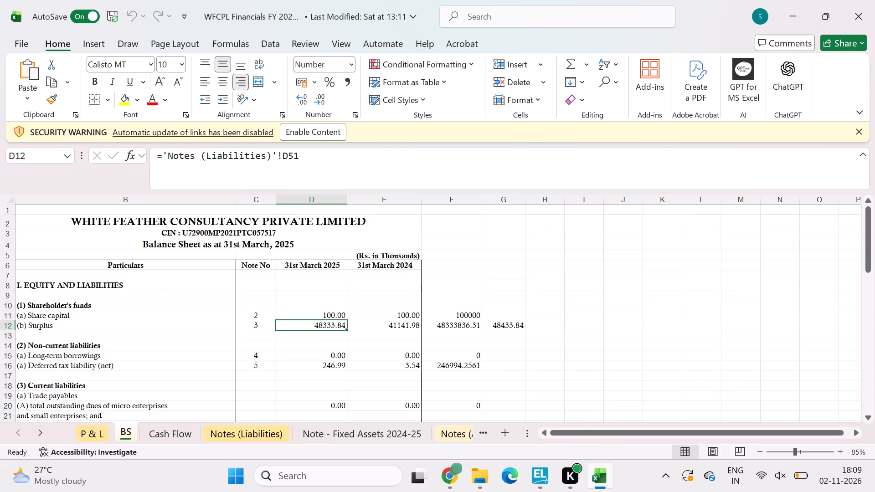
left_click(852, 25)
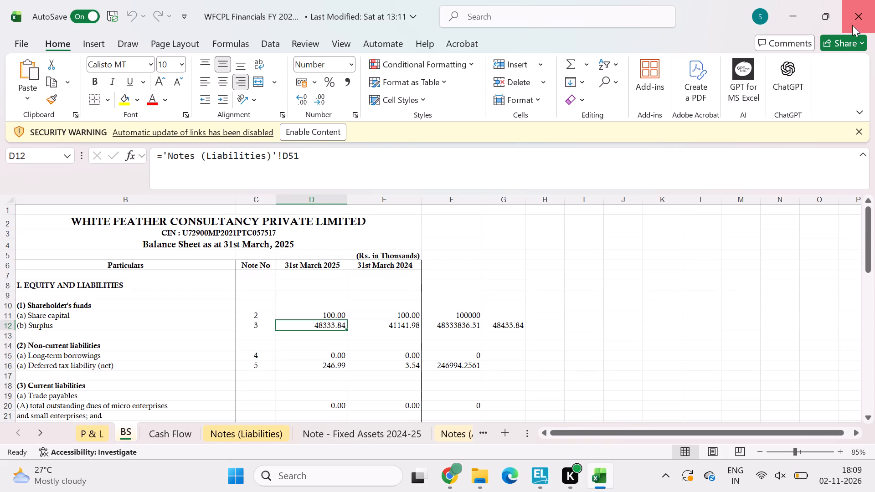
Switch to File Explorer and look through the Downloads folder for White Feather files.
left_click(477, 477)
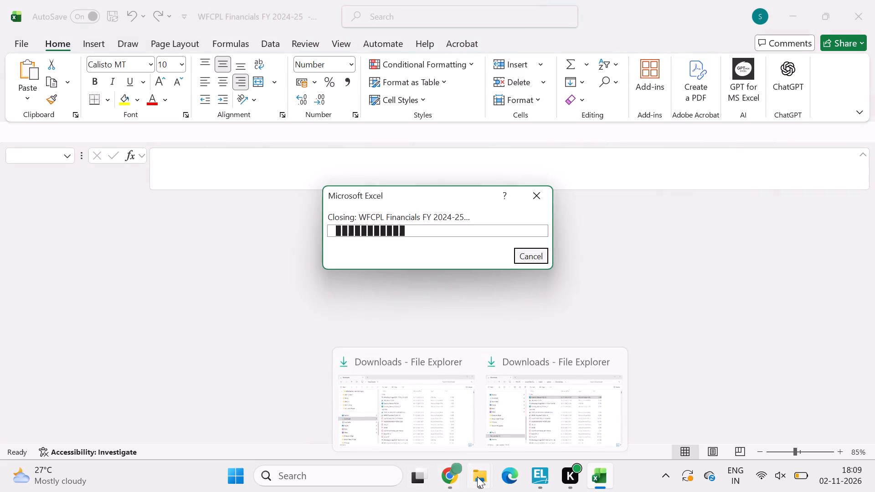
left_click(598, 405)
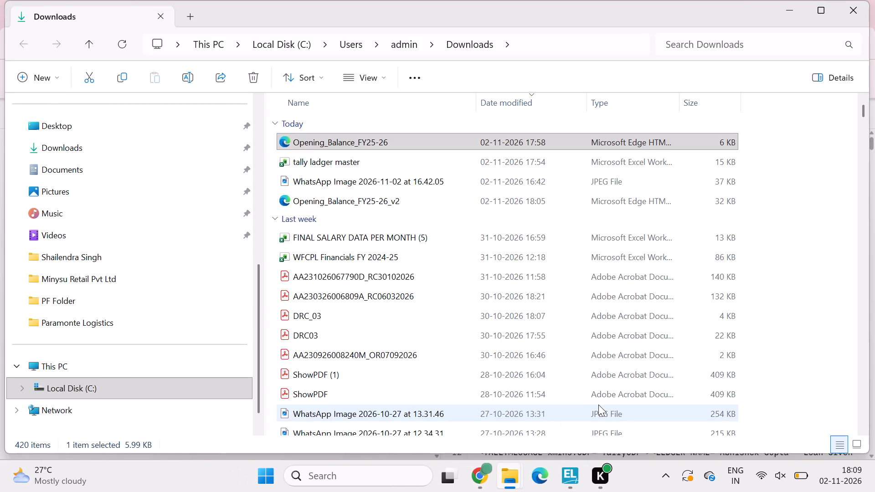
scroll(541, 370, "down", 4)
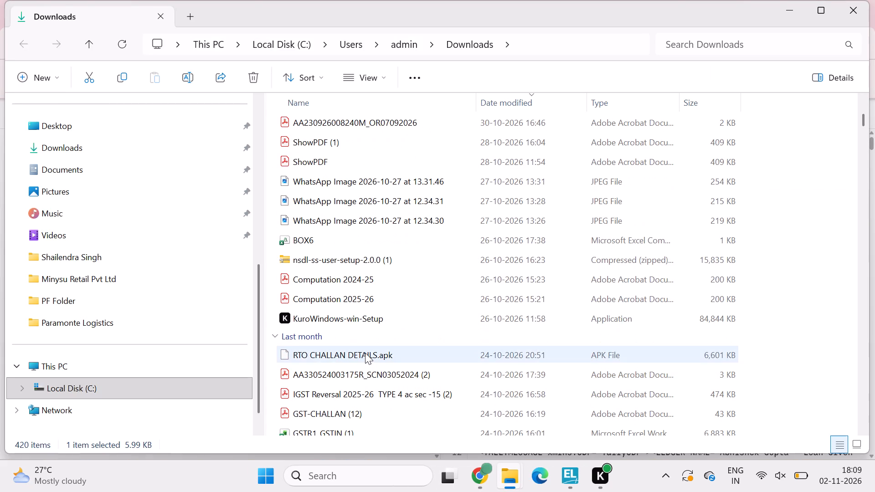
scroll(365, 353, "down", 3)
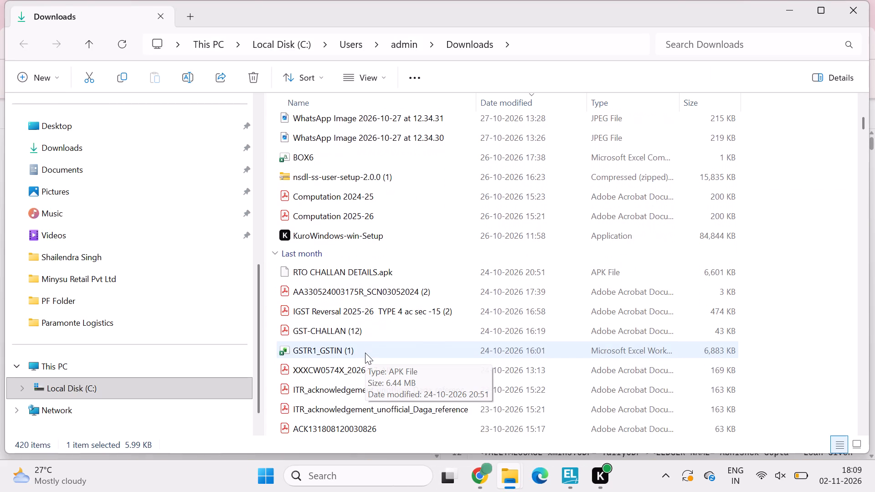
scroll(365, 353, "down", 1)
scroll(394, 293, "up", 10)
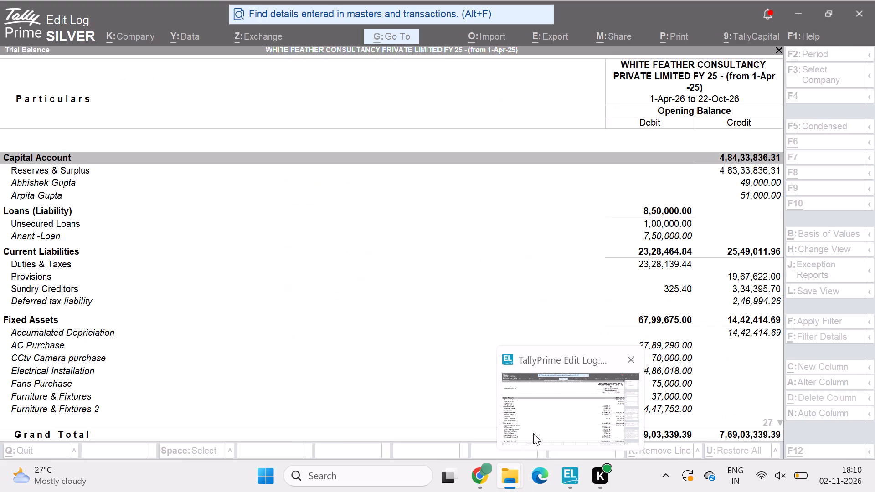
In File Explorer, browse from the Staf 1 Srishti OneDrive folder through the White Feather client folder to Whitefeather Pvt Ltd.
left_click(517, 472)
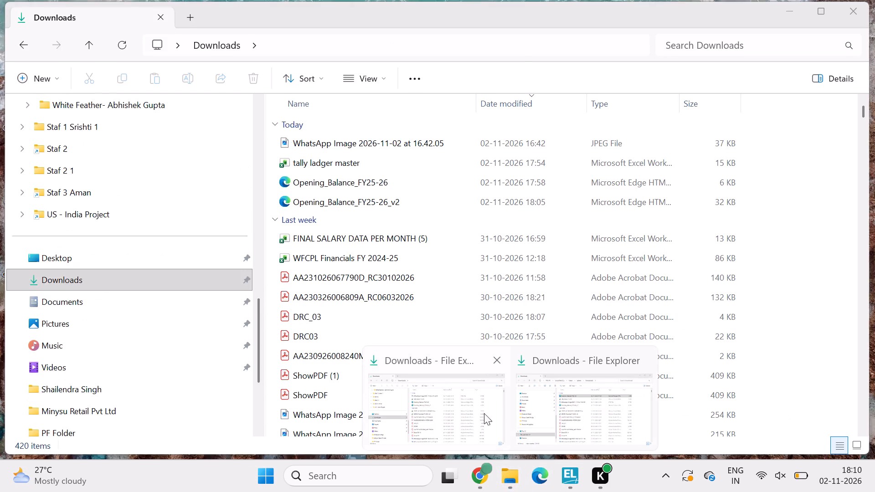
left_click(581, 413)
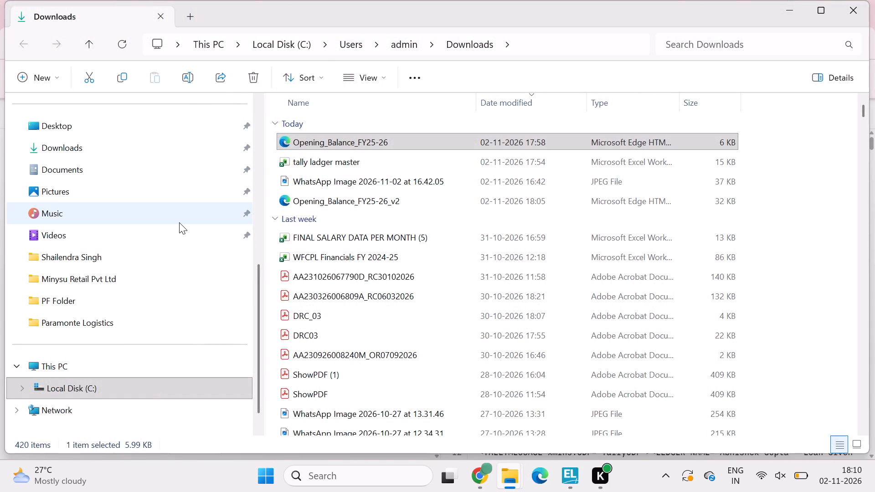
scroll(179, 222, "down", 5)
scroll(179, 222, "up", 9)
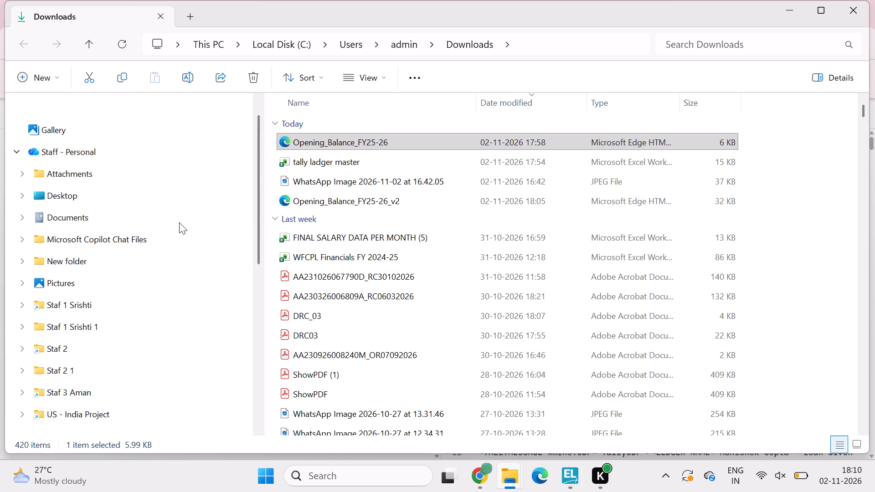
left_click(91, 308)
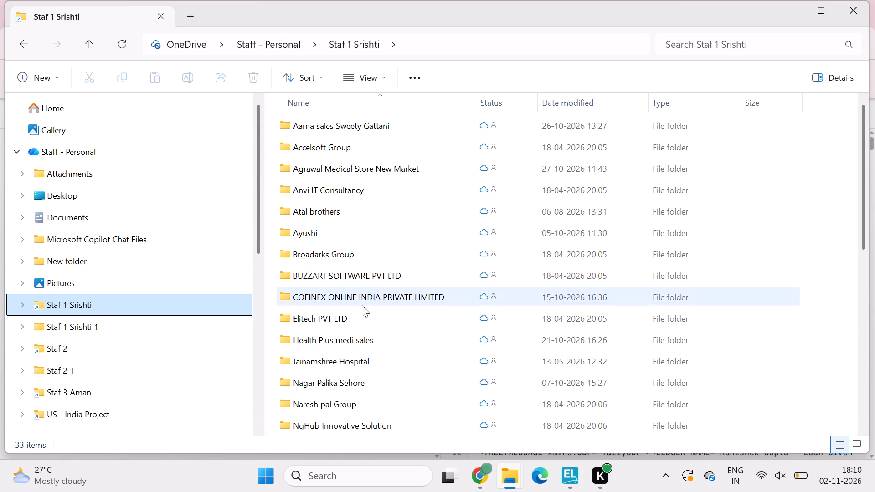
scroll(363, 306, "down", 3)
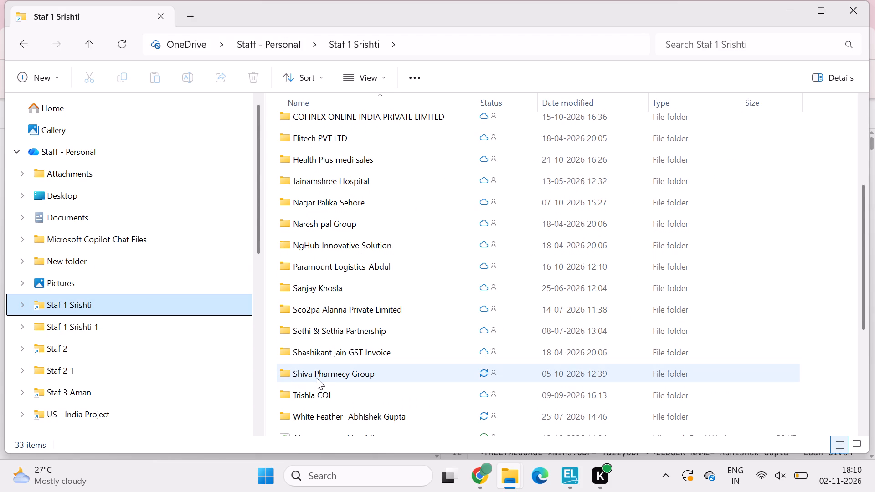
scroll(318, 378, "down", 2)
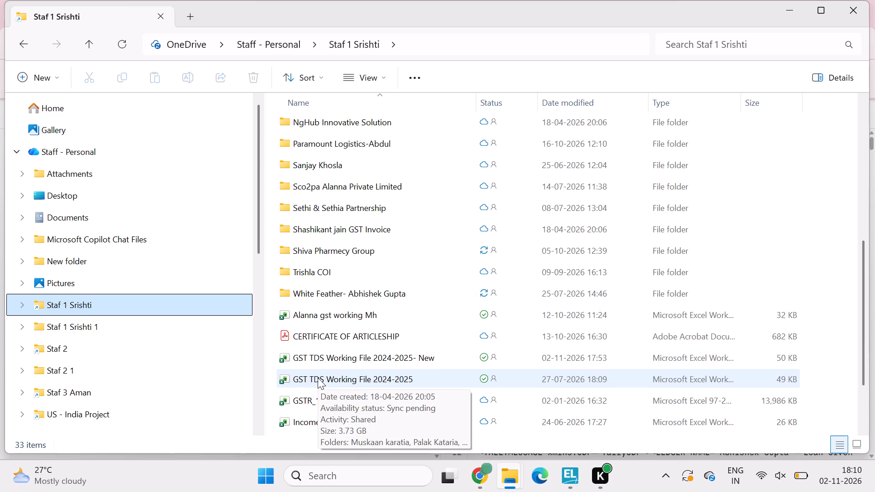
scroll(408, 237, "up", 1)
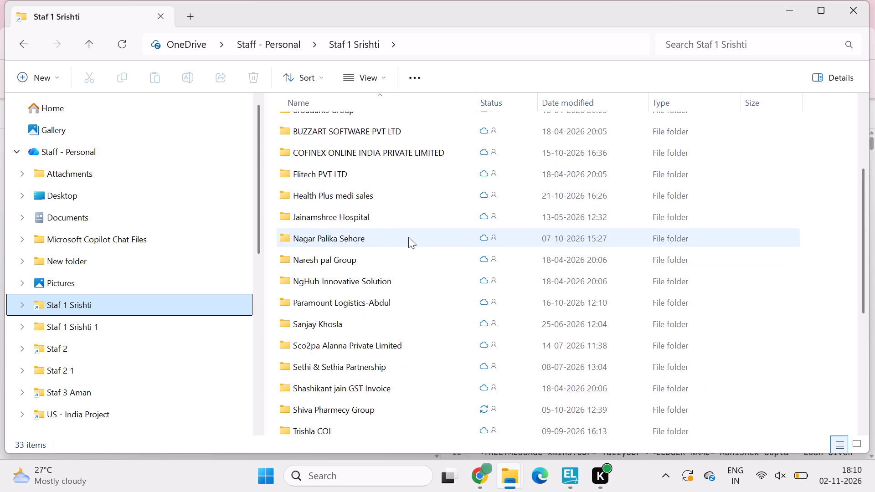
scroll(408, 237, "up", 1)
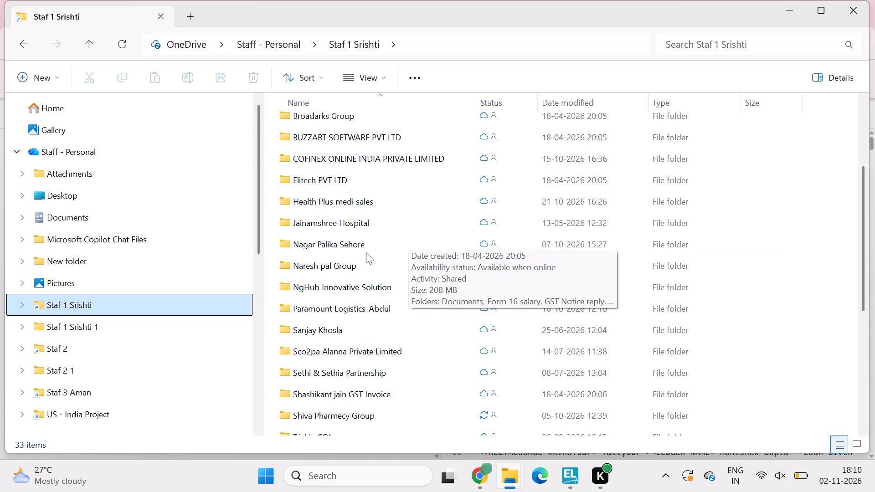
scroll(363, 248, "down", 4)
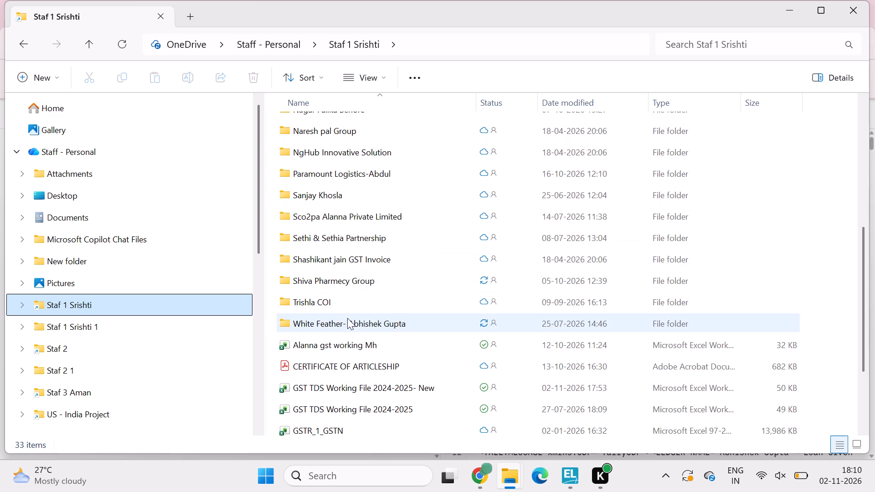
double_click(347, 318)
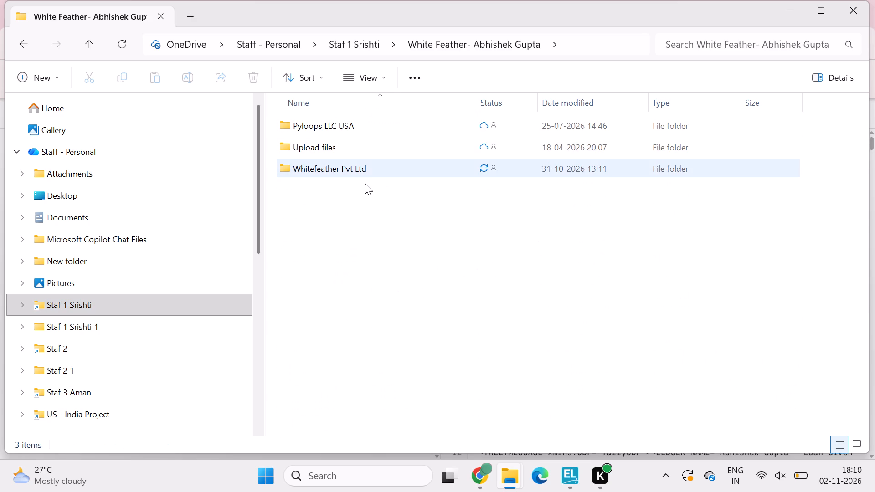
double_click(378, 172)
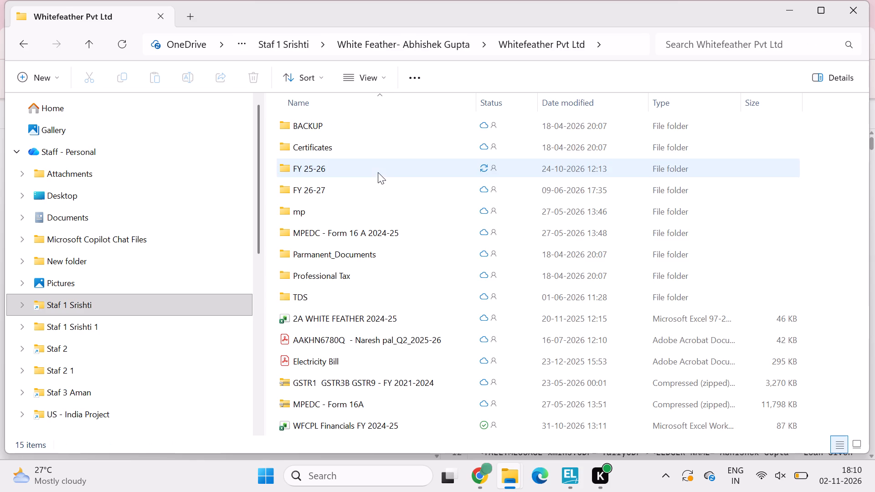
Check the FY 25-26 folder's contents, return to Whitefeather Pvt Ltd and open the WFCPL Financials FY 2024-25 workbook.
scroll(368, 314, "down", 2)
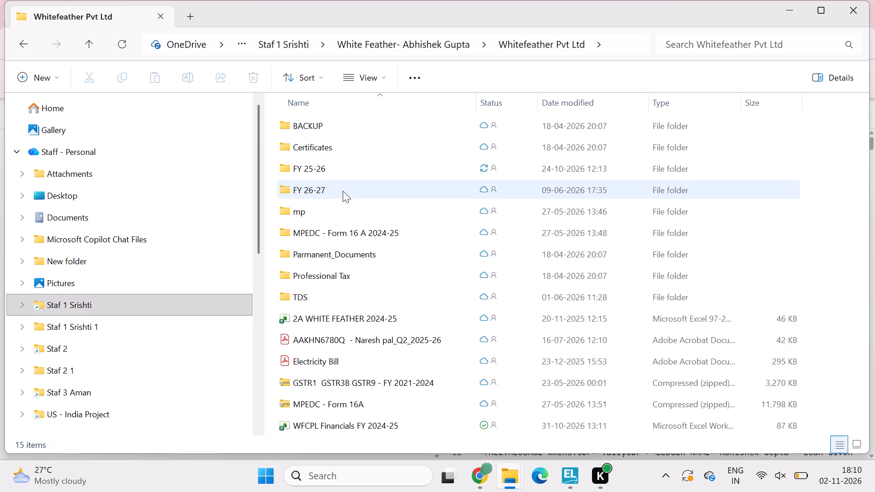
double_click(340, 169)
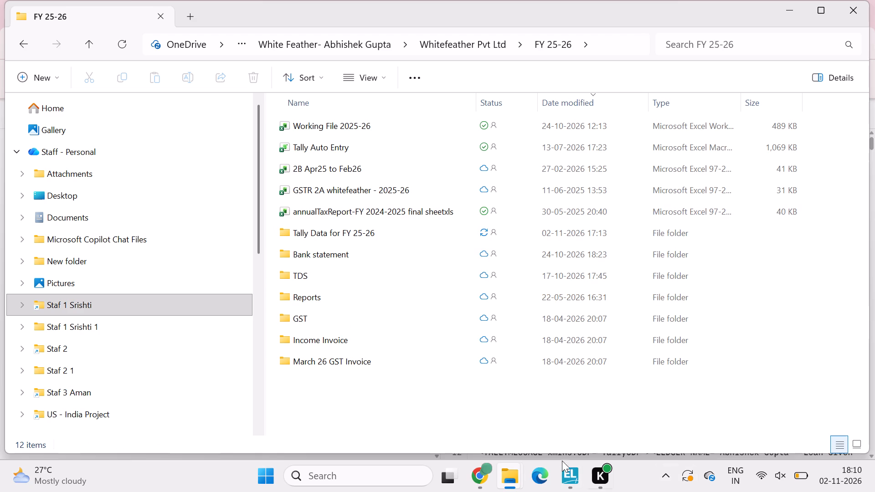
left_click(86, 43)
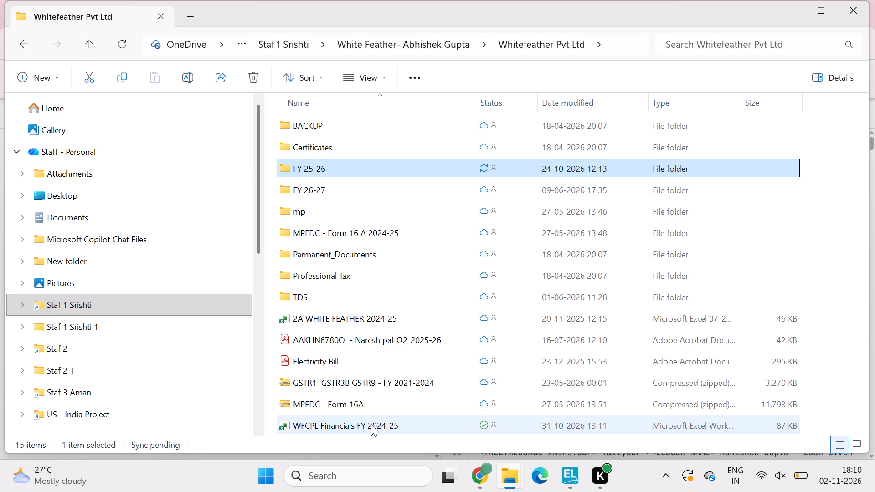
double_click(371, 425)
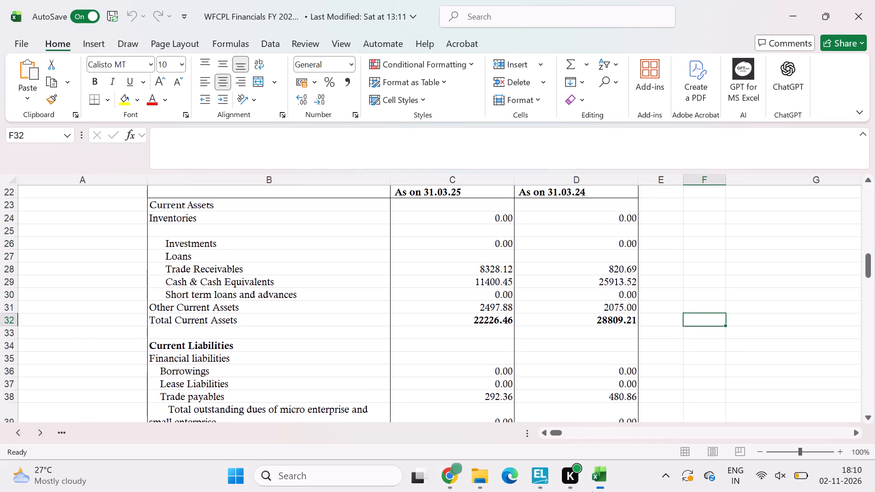
Examine the current ratio workings in the workbook and glance at the opening Trial Balance in TallyPrime.
scroll(489, 323, "up", 2)
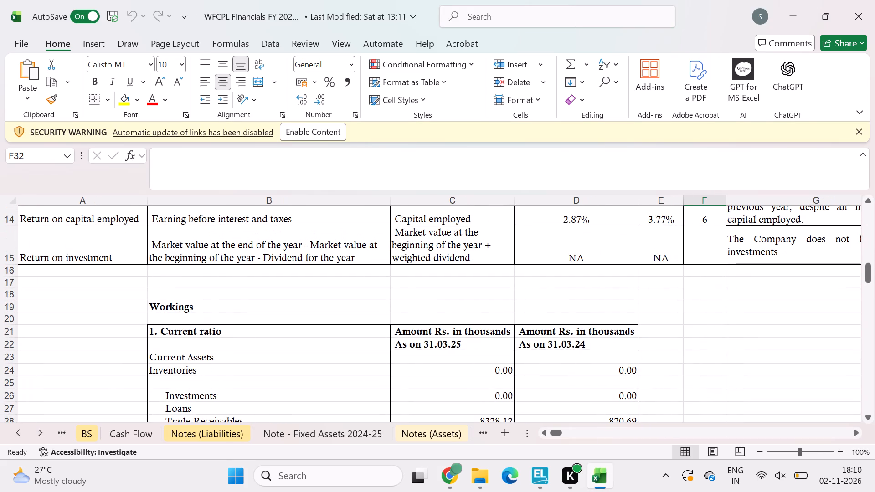
scroll(465, 303, "up", 1)
scroll(465, 303, "down", 1)
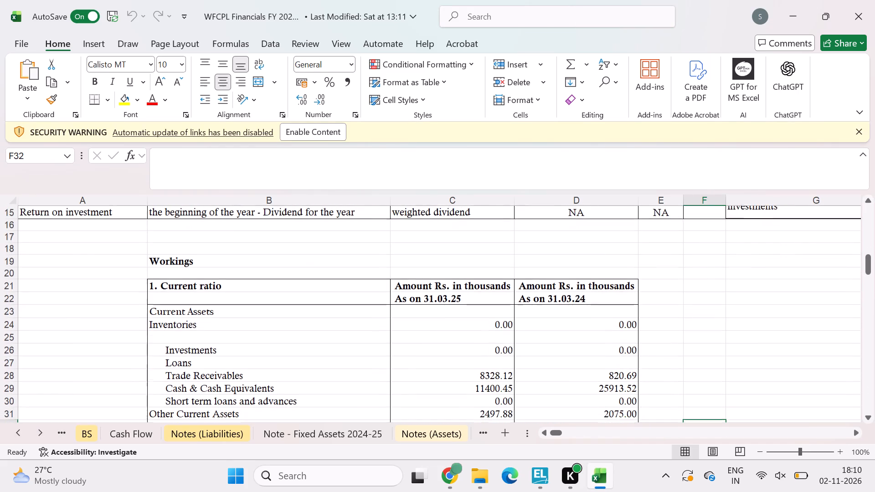
scroll(465, 303, "down", 1)
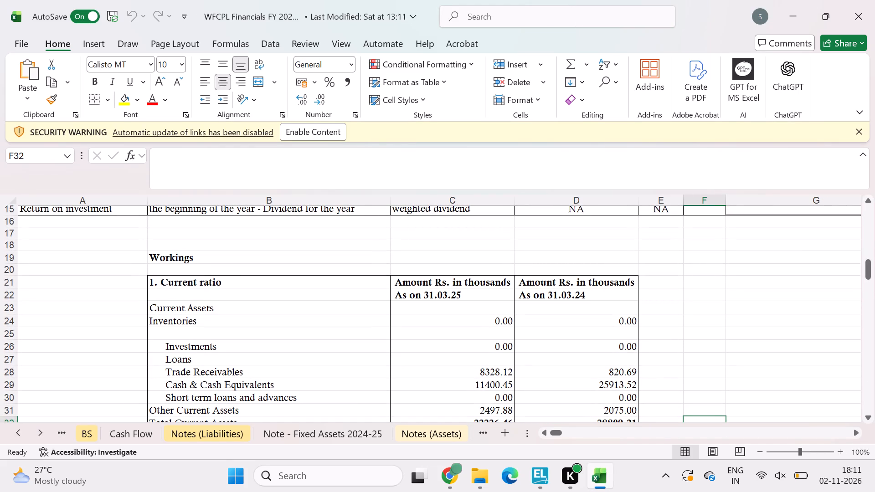
left_click(545, 470)
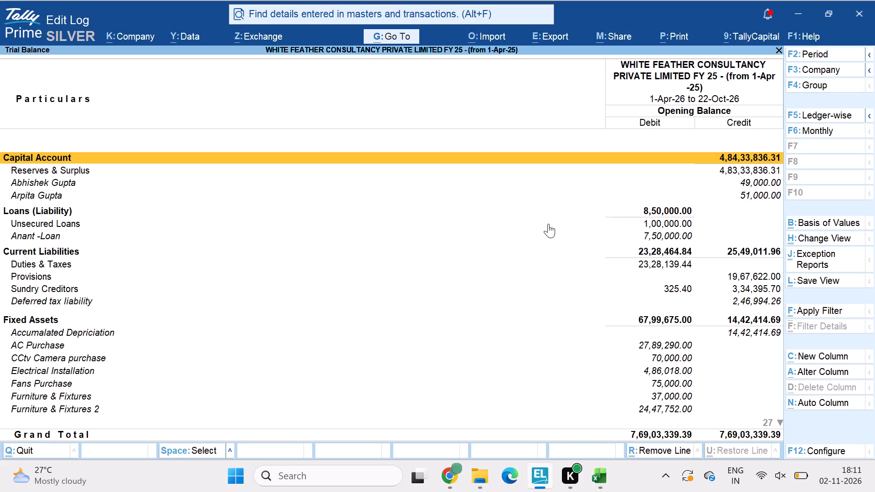
left_click(541, 472)
Examine the ratio table and its workings in the financials workbook, from current ratio through return on capital employed.
scroll(503, 358, "up", 1)
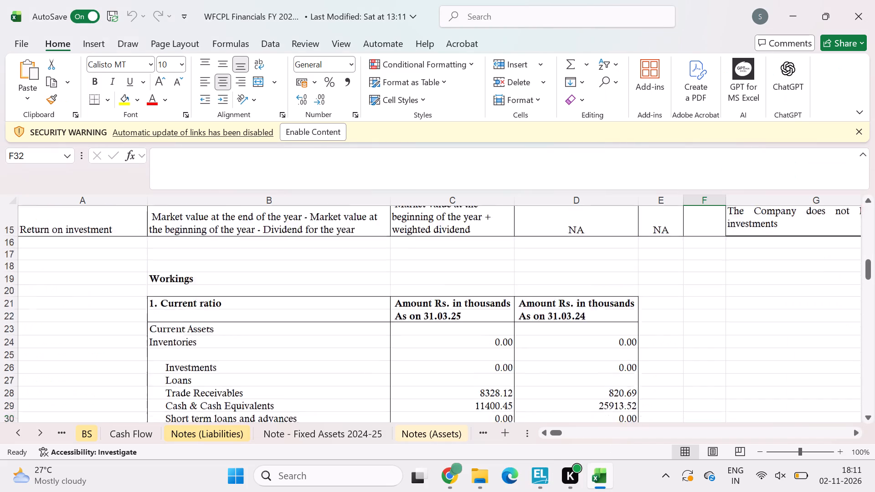
scroll(503, 358, "up", 9)
scroll(503, 358, "down", 2)
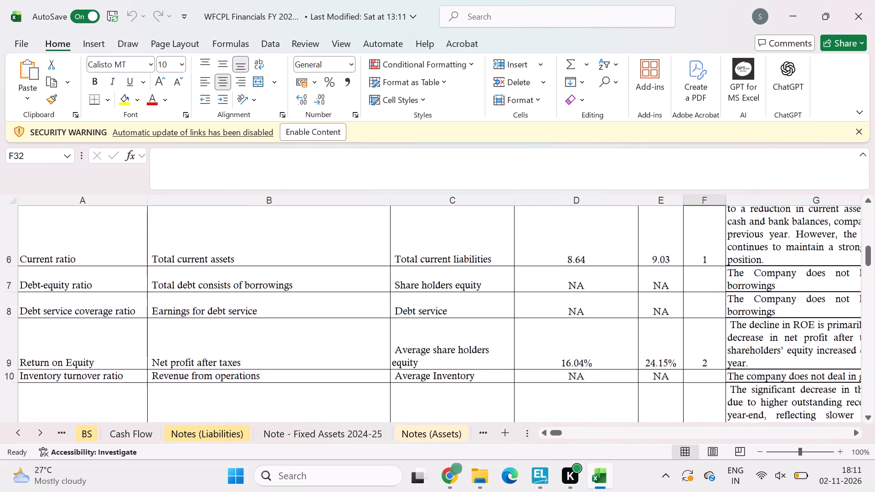
scroll(503, 358, "down", 6)
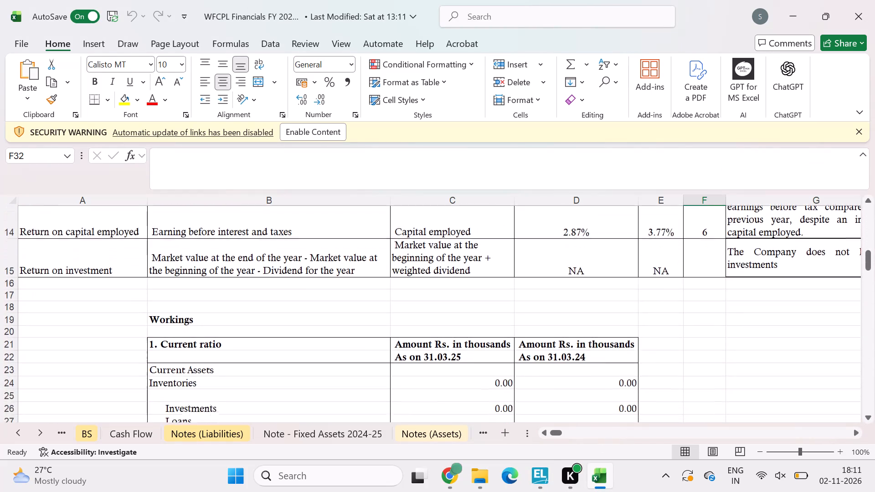
scroll(503, 358, "down", 3)
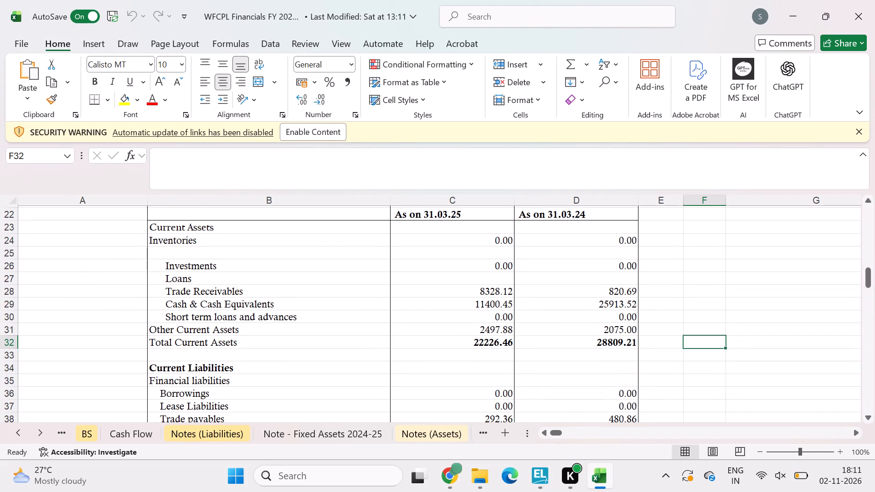
scroll(505, 339, "down", 2)
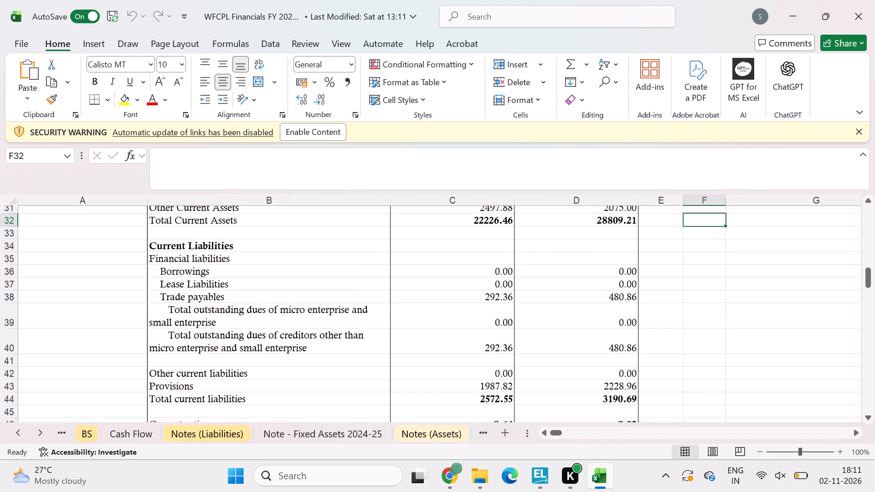
scroll(505, 339, "down", 3)
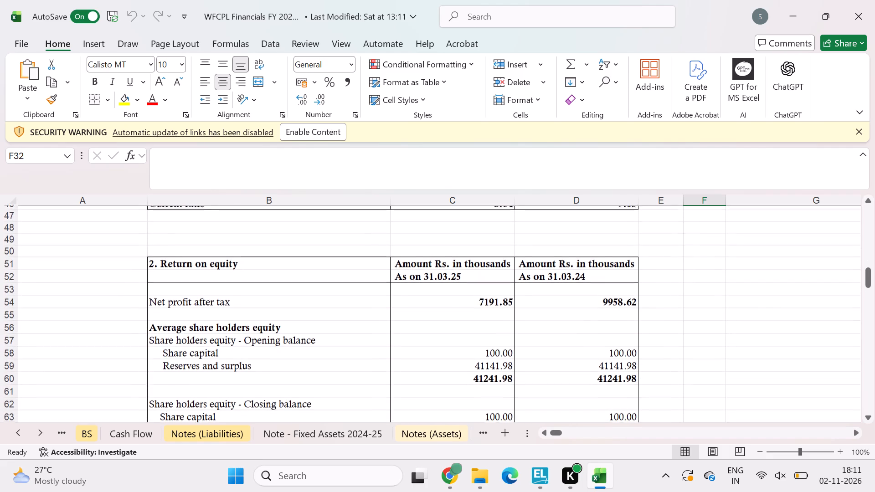
scroll(505, 339, "down", 1)
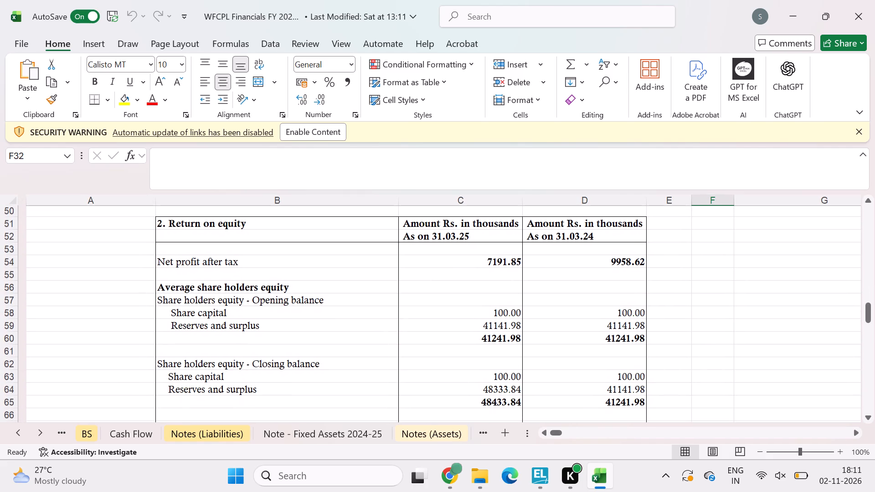
scroll(505, 339, "down", 2)
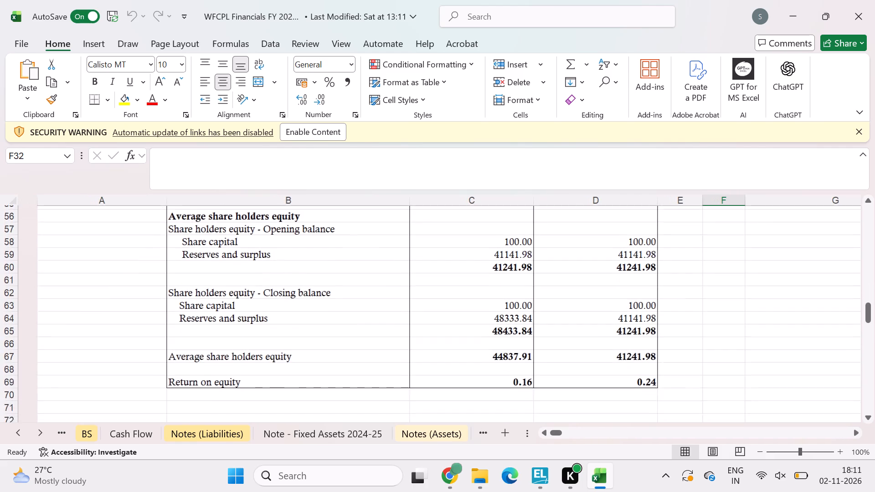
scroll(505, 339, "down", 2)
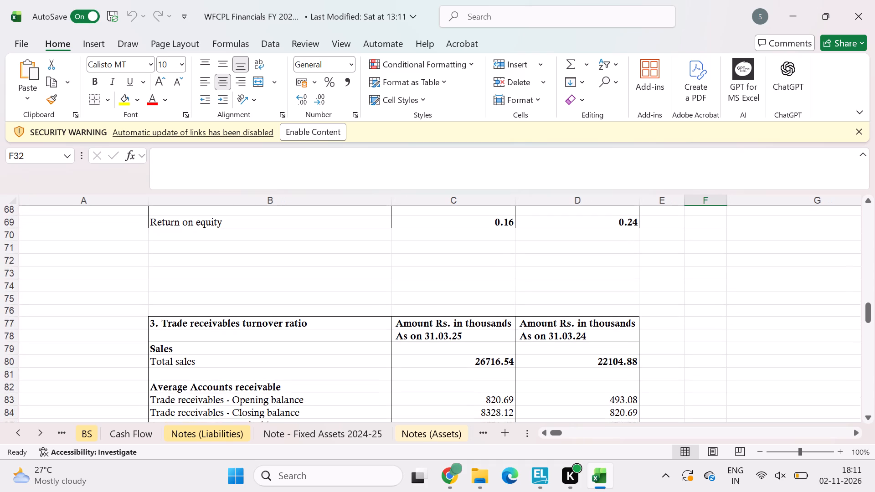
scroll(505, 339, "down", 2)
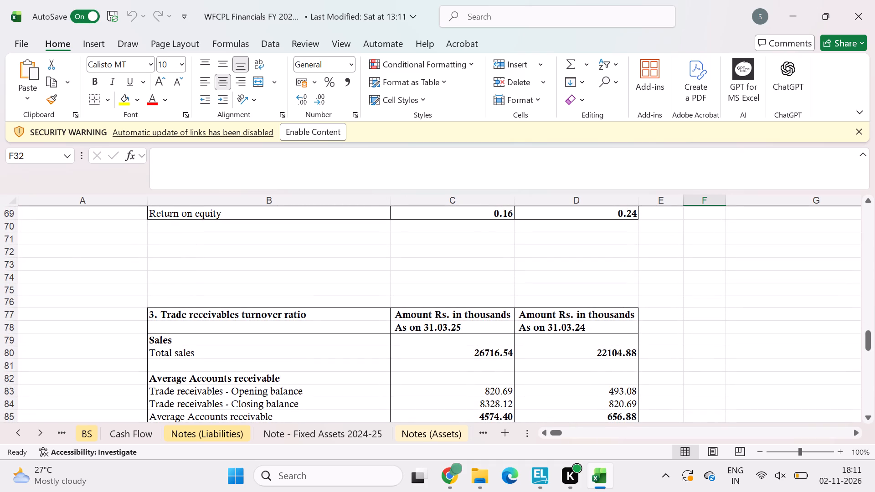
scroll(505, 339, "down", 7)
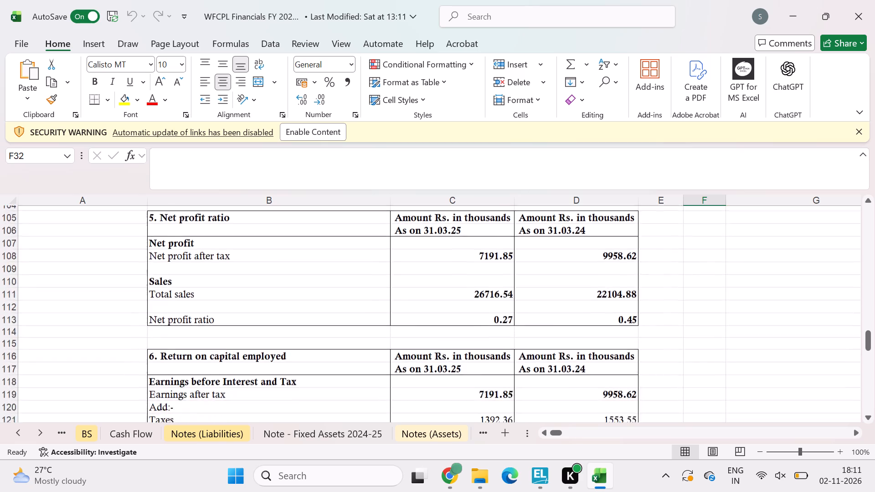
scroll(505, 339, "down", 3)
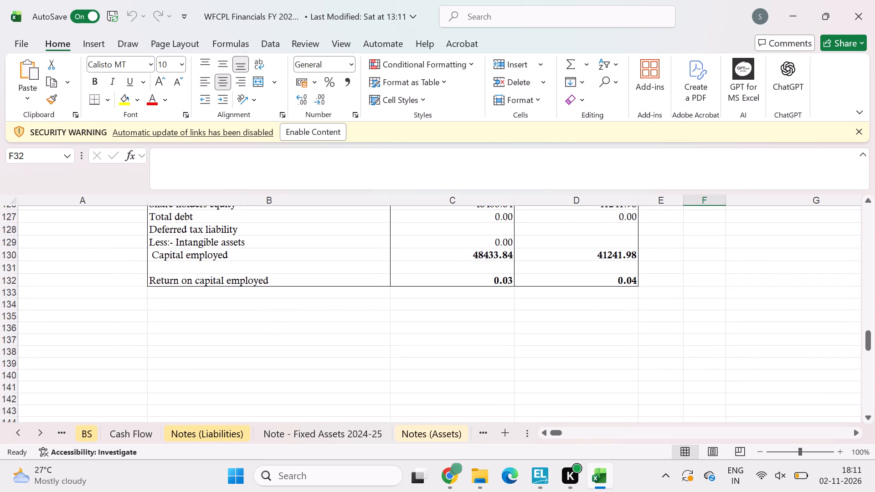
scroll(505, 339, "down", 1)
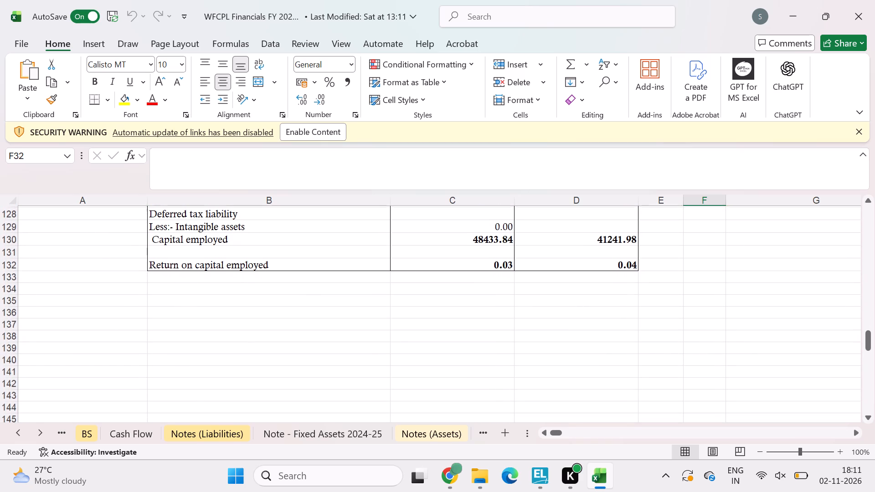
scroll(505, 339, "down", 5)
scroll(505, 339, "up", 6)
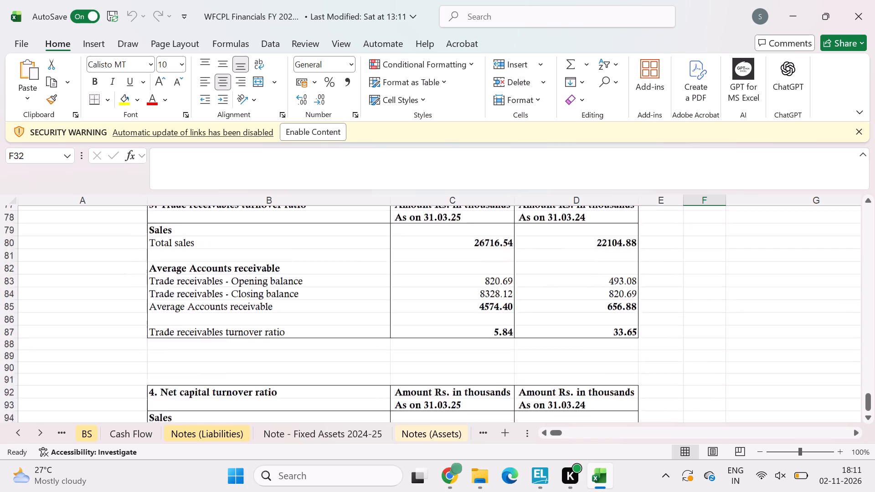
Open the workbook's Cash Flow sheet and review the cash flow statement for the year ended March 31, 2025.
left_click(118, 436)
scroll(453, 318, "up", 11)
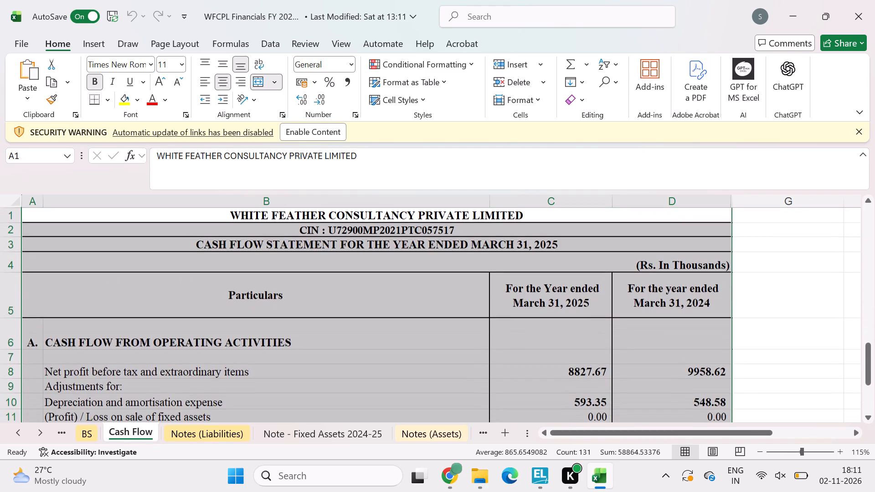
scroll(544, 325, "down", 1)
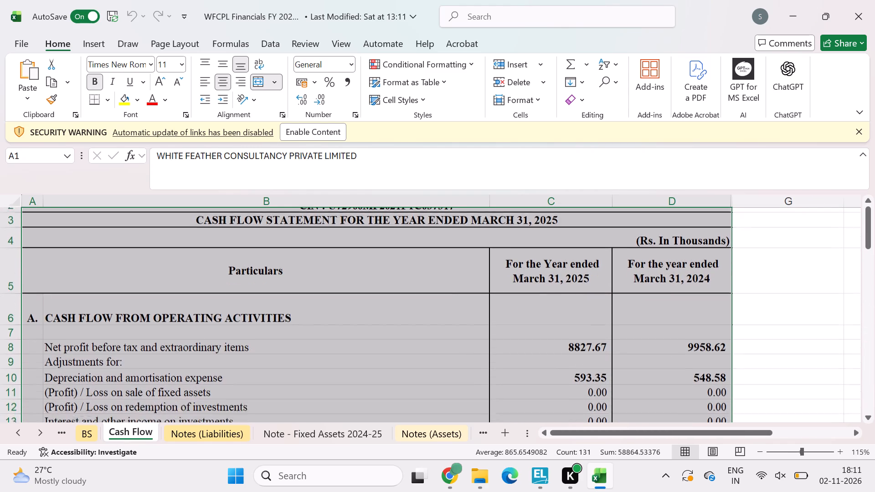
scroll(544, 325, "down", 3)
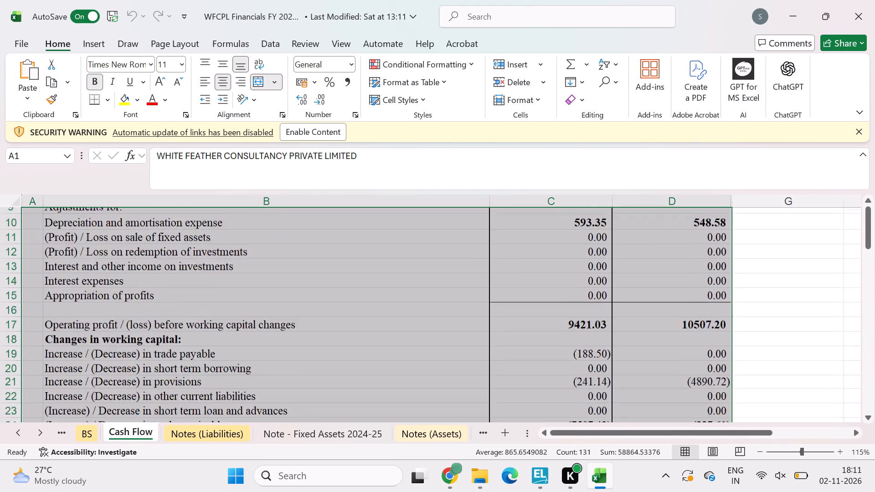
scroll(544, 325, "down", 1)
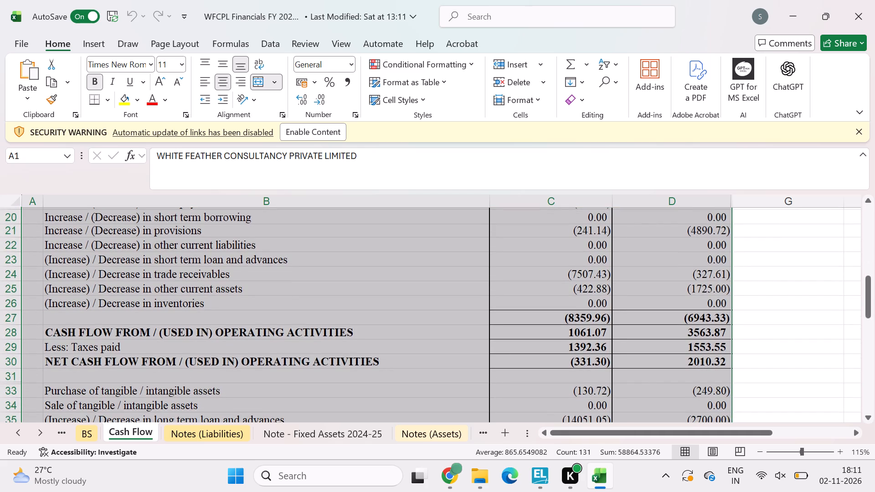
scroll(593, 321, "up", 7)
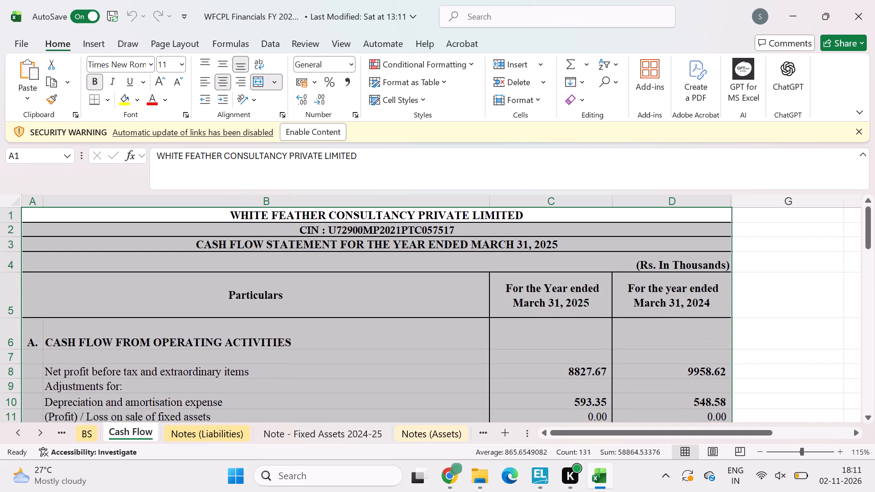
scroll(593, 321, "down", 1)
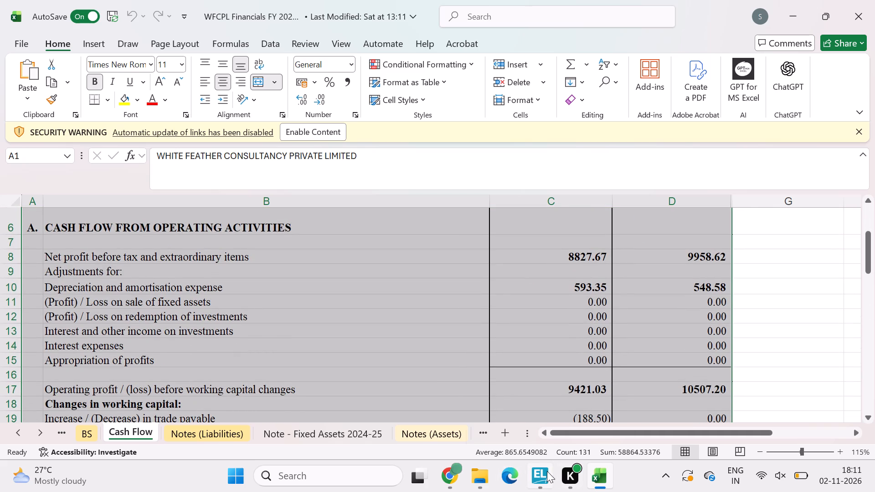
Compare the workbook's BS sheet as at 31st March 2025 with the opening Trial Balance in TallyPrime, switching between both.
left_click(547, 471)
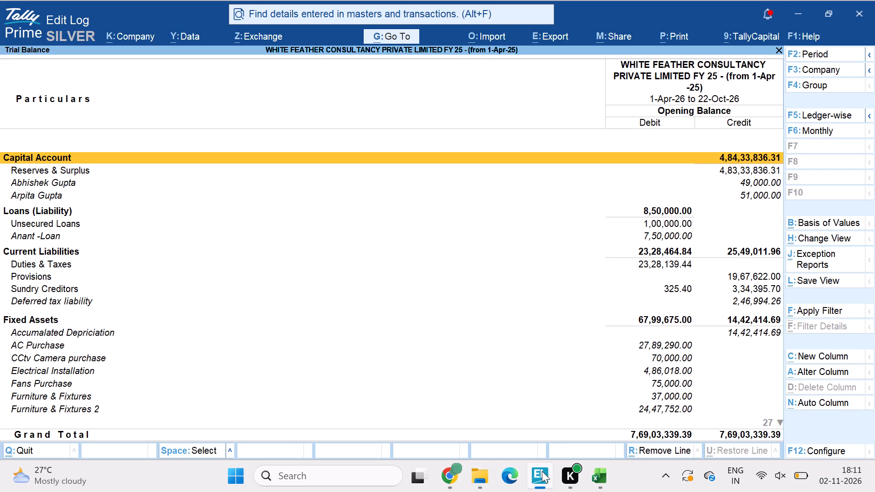
key("alt+Tab")
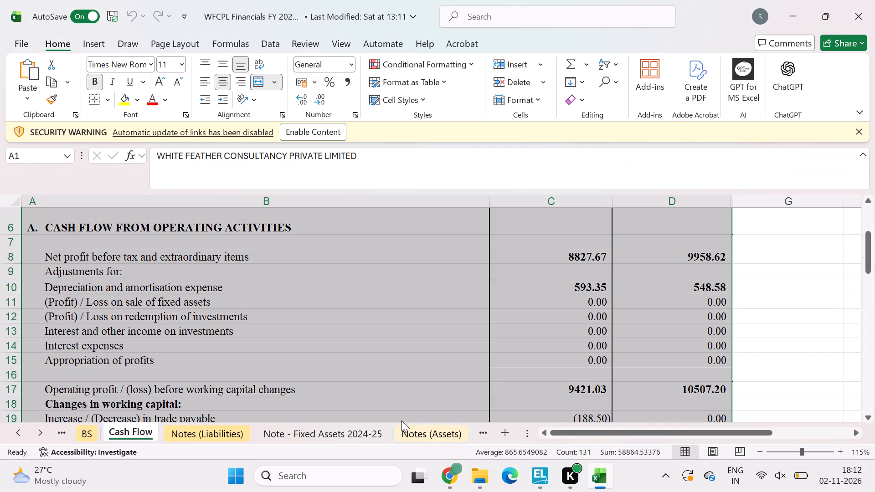
left_click(85, 437)
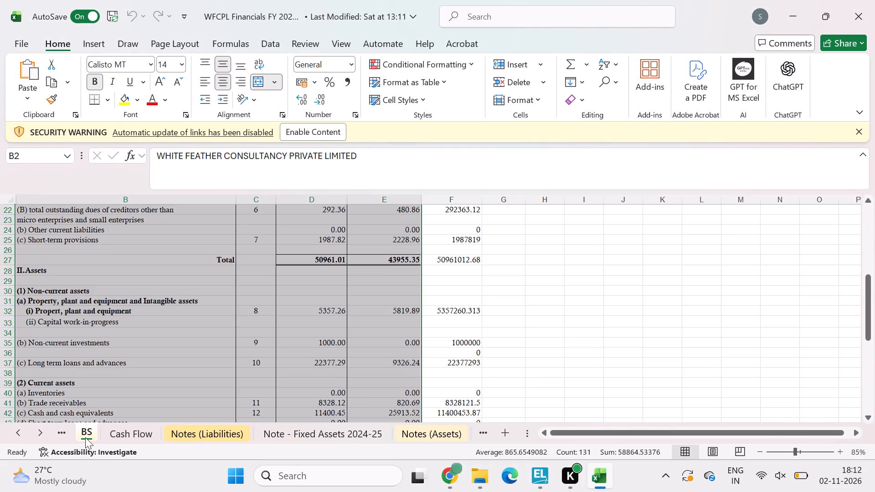
scroll(467, 254, "up", 2)
key("alt+Tab")
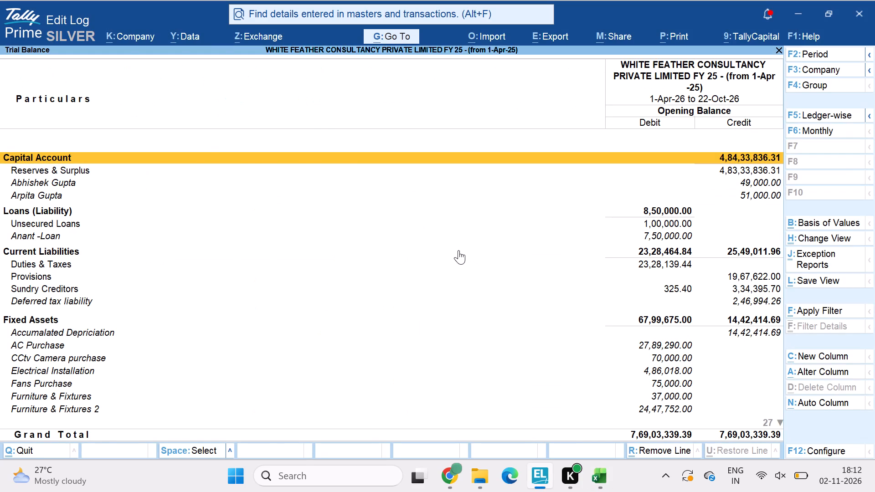
key("alt+Tab")
scroll(328, 272, "up", 2)
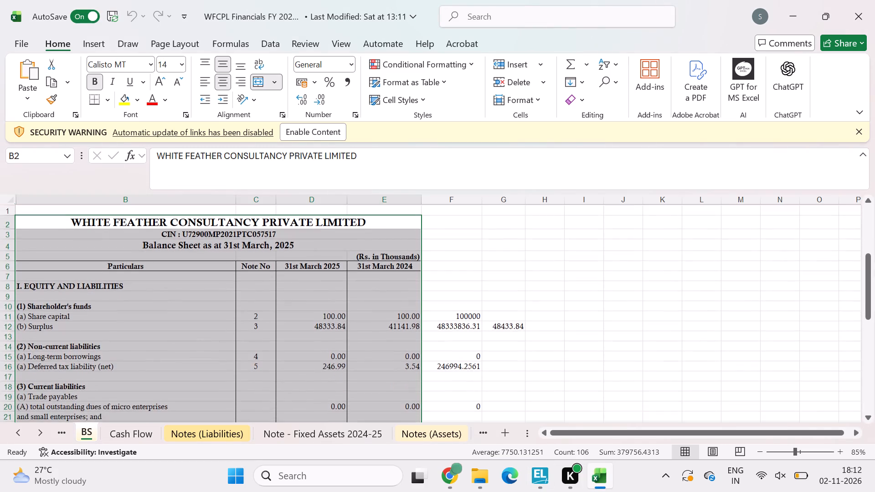
key("alt+Tab")
key("alt+Tab")
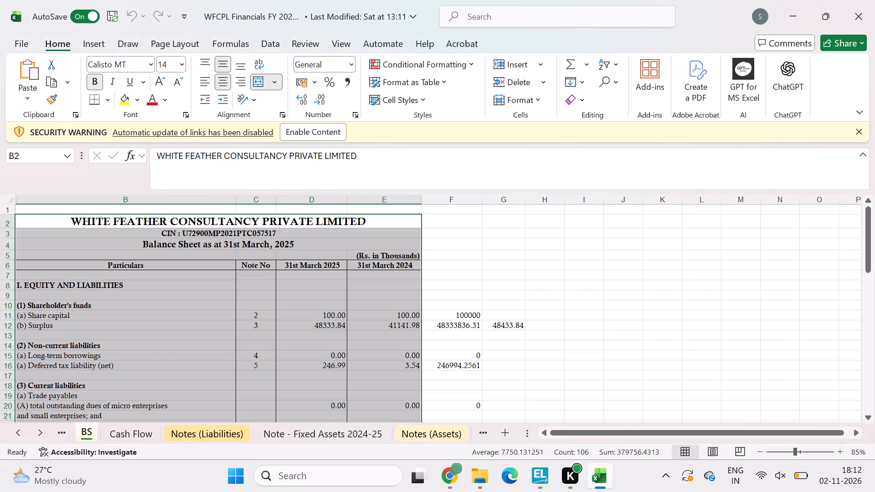
key("alt+Tab")
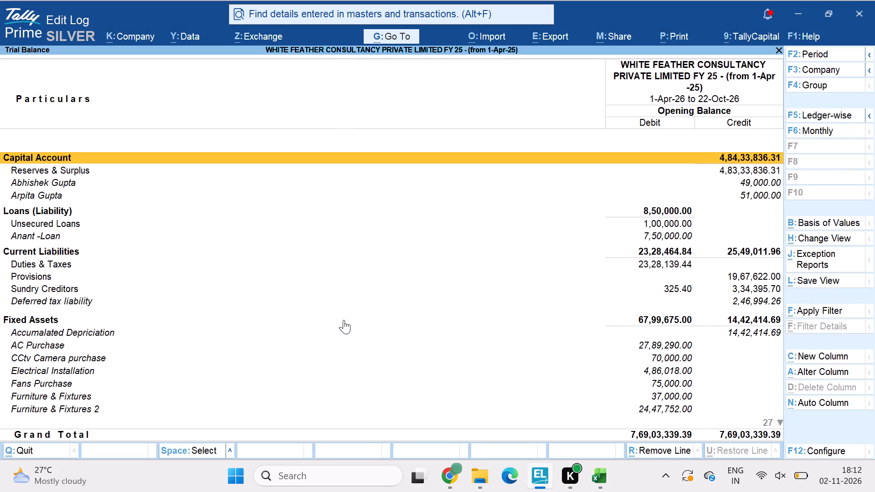
key("alt+Tab")
scroll(284, 352, "down", 1)
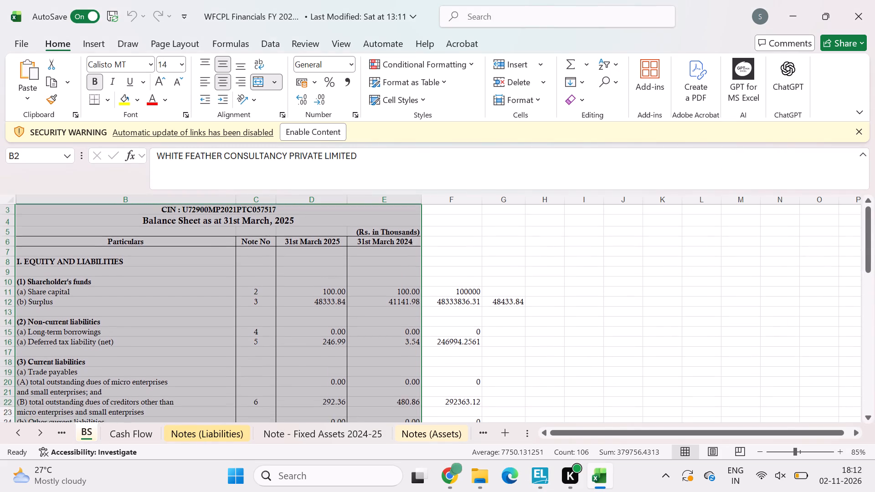
scroll(284, 352, "down", 1)
key("alt+Tab")
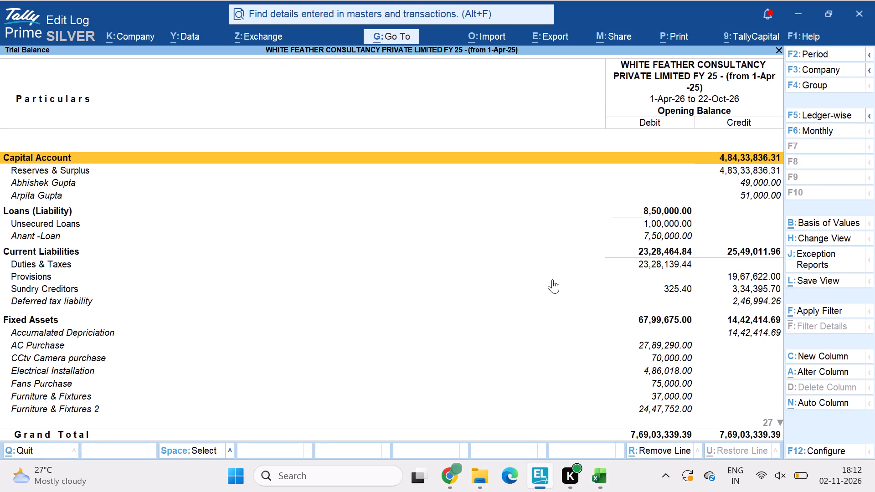
scroll(552, 279, "down", 1)
key("alt+Tab")
scroll(401, 362, "down", 2)
Return to TallyPrime and examine the opening Trial Balance from Capital Account to Unadjusted Forex Gain/Loss, including Suspense and Profit & Loss A/c.
key("alt+Tab")
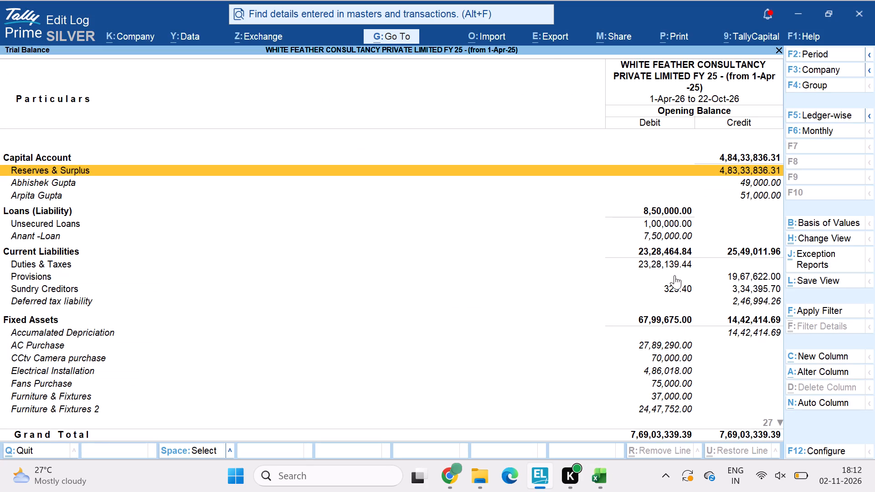
scroll(682, 332, "down", 10)
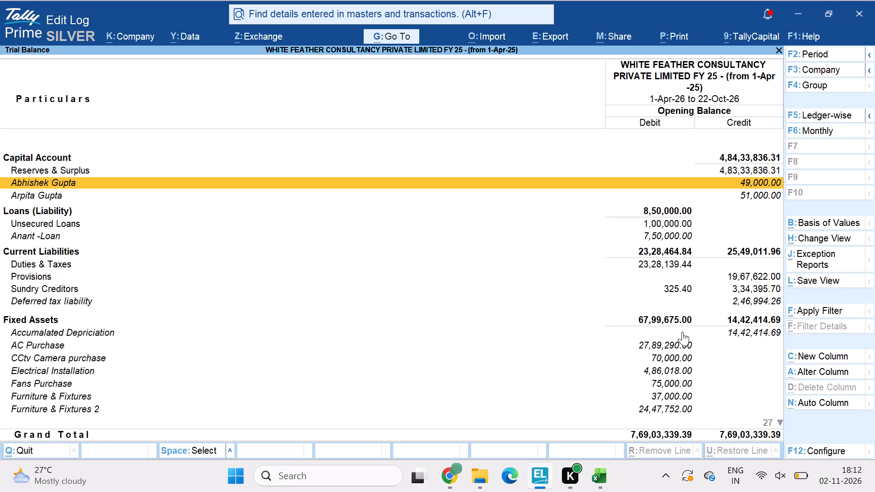
scroll(682, 332, "down", 20)
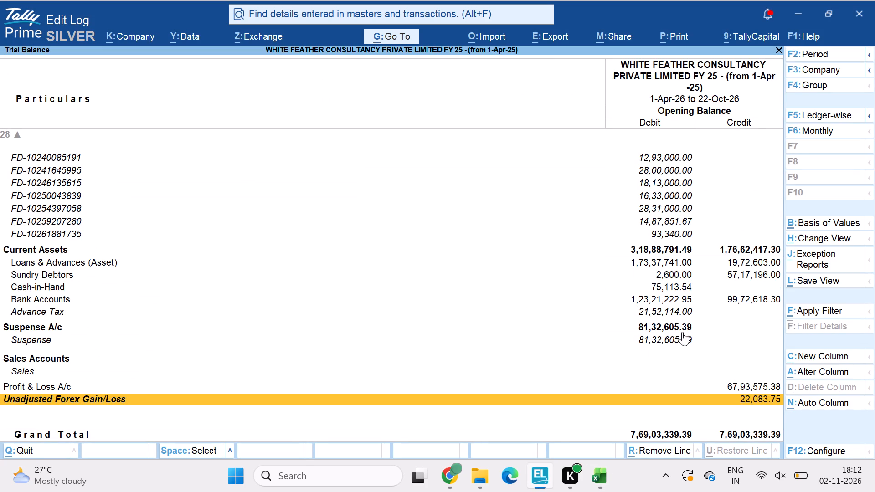
scroll(682, 332, "down", 16)
scroll(682, 332, "up", 1)
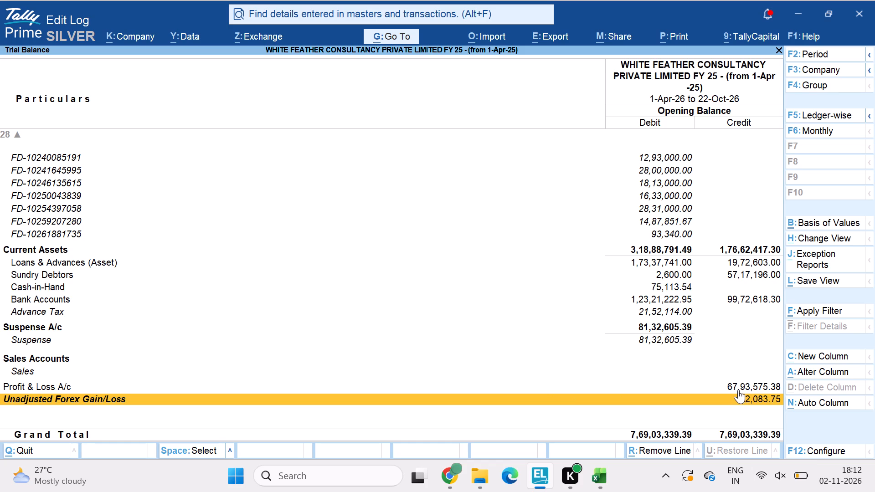
scroll(738, 354, "up", 15)
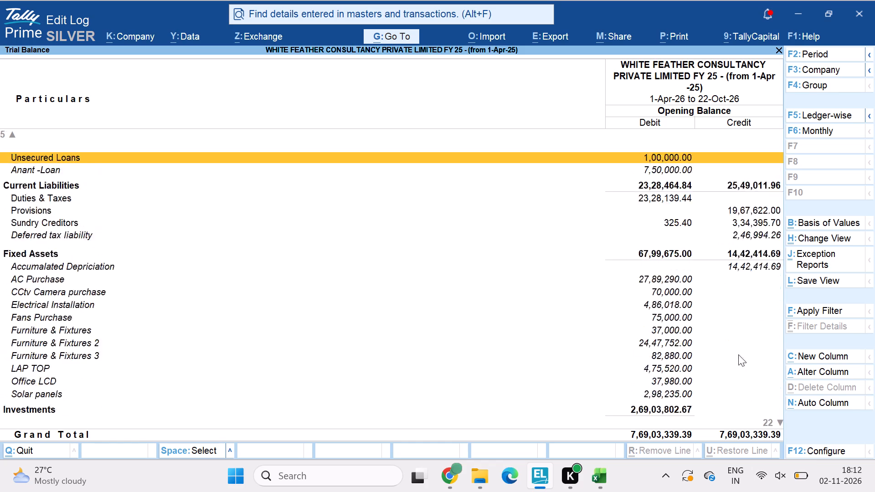
scroll(738, 354, "up", 9)
scroll(699, 402, "up", 20)
scroll(699, 402, "up", 20)
scroll(699, 402, "up", 18)
scroll(699, 402, "down", 7)
scroll(699, 402, "up", 20)
scroll(699, 402, "up", 20)
scroll(699, 402, "up", 20)
scroll(699, 402, "down", 20)
scroll(699, 402, "down", 10)
scroll(698, 401, "down", 12)
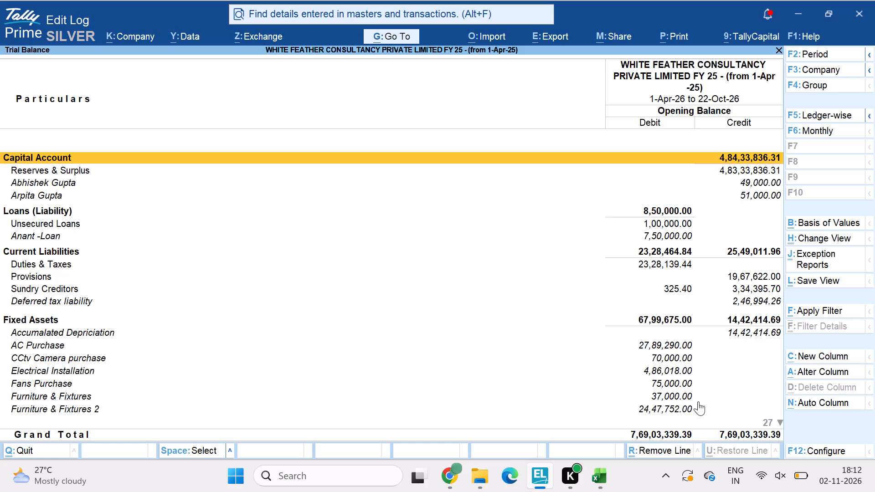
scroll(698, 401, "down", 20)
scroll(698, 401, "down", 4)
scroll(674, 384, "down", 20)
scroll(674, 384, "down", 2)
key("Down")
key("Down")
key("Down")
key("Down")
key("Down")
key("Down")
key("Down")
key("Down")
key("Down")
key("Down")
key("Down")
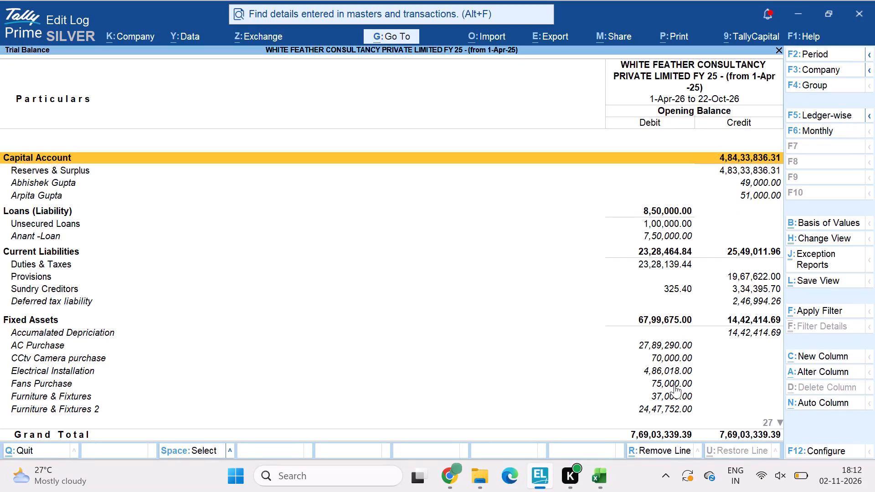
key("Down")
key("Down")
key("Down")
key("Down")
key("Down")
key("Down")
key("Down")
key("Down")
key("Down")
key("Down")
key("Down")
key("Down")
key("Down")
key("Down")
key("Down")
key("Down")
Leave the opening Trial Balance and go back to the Gateway of Tally.
key("Escape")
key("Down")
scroll(685, 395, "down", 20)
scroll(685, 395, "down", 20)
scroll(685, 395, "down", 20)
key("Escape")
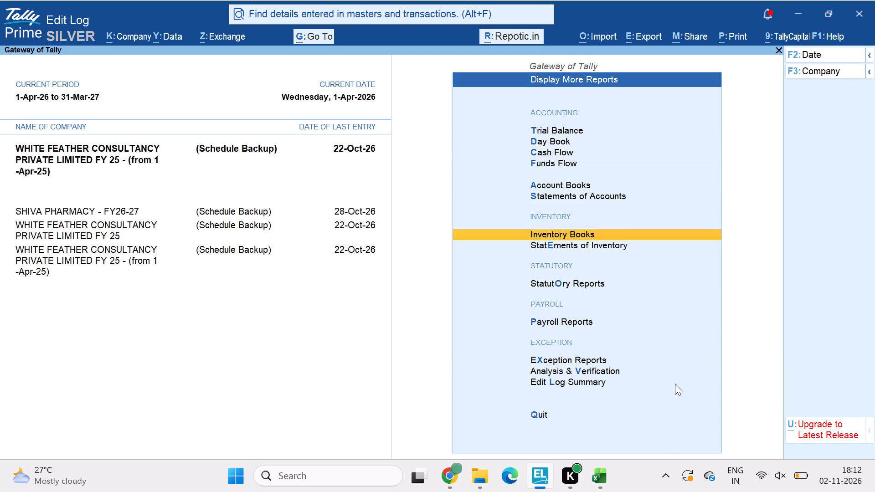
key("Escape")
key("Up")
key("Down")
key("Up")
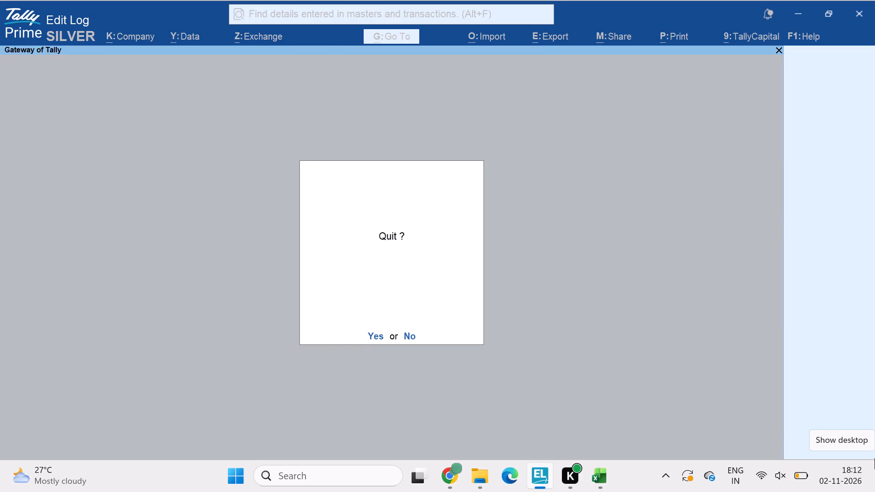
key("Escape")
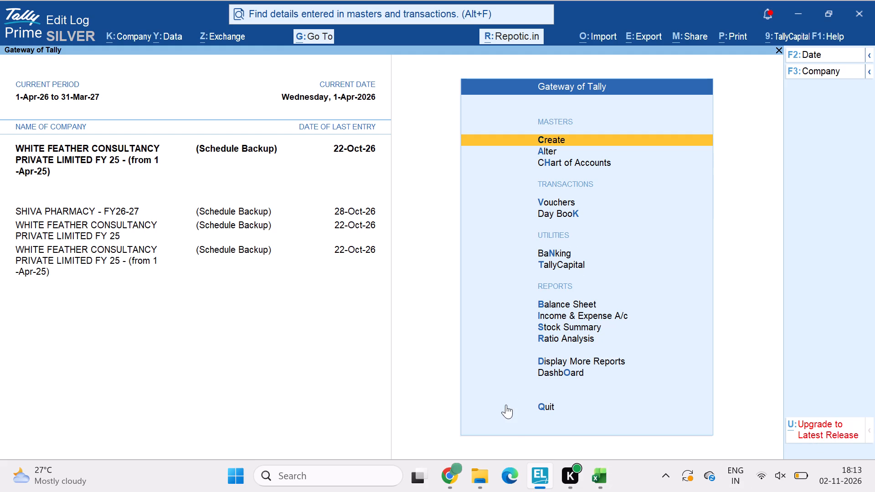
Quit TallyPrime from the Gateway of Tally and accept the quit confirmation.
left_click(331, 319)
key("Escape")
key("Escape")
key("Escape")
key("Escape")
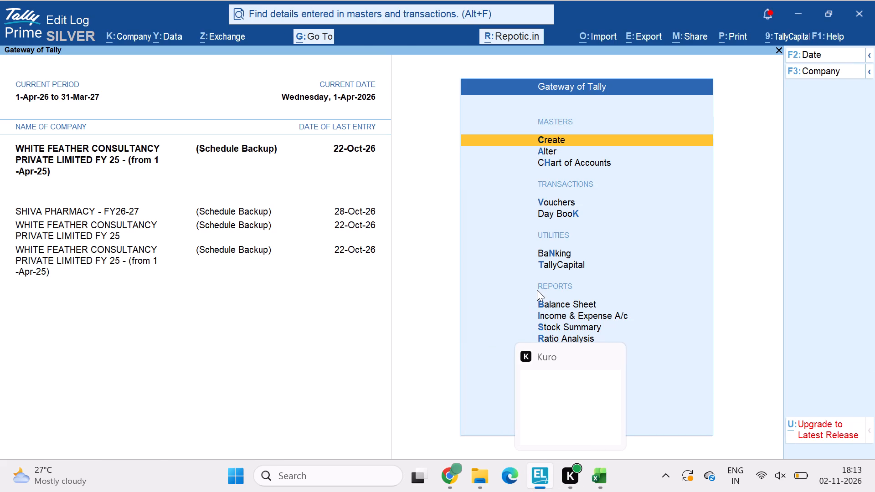
key("Escape")
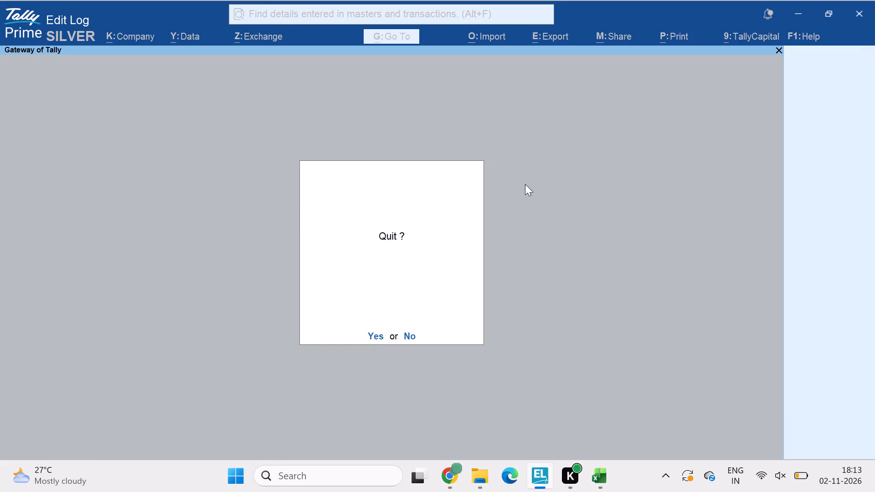
left_click(381, 333)
Close the Excel workbook, the Whitefeather Pvt Ltd folder window and the Chrome window showing the Claude chat.
left_click(872, 1)
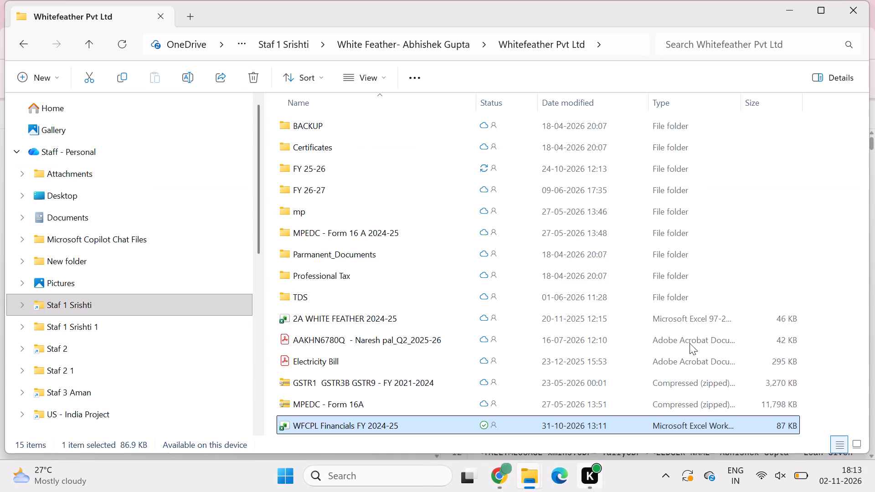
left_click(857, 6)
left_click(872, 1)
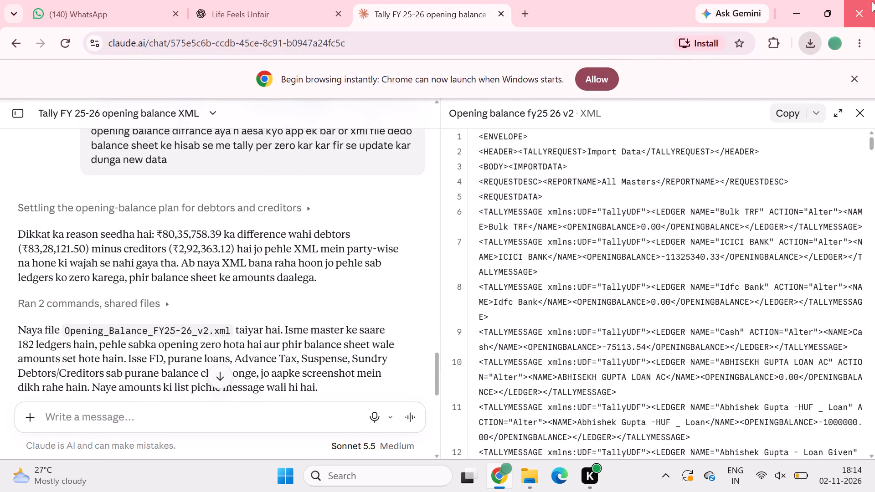
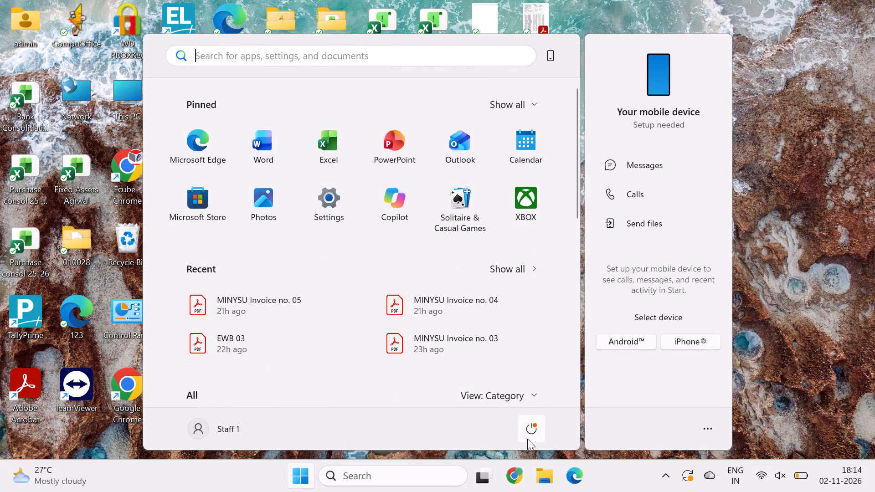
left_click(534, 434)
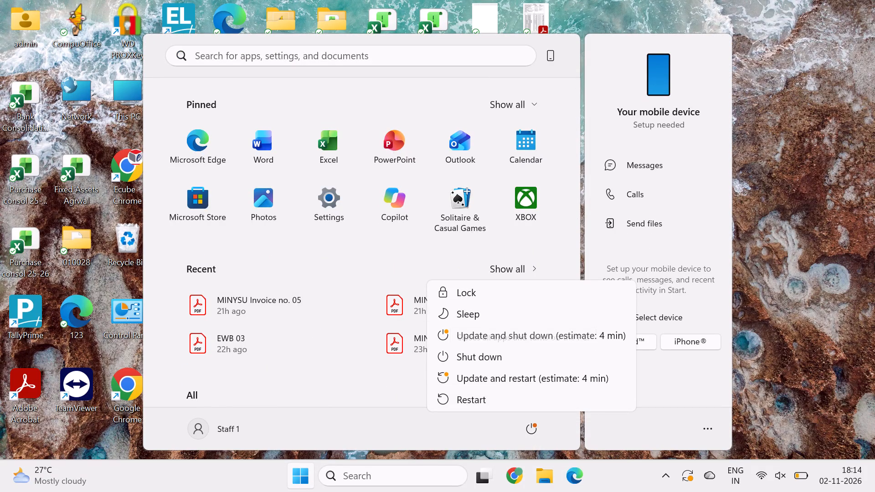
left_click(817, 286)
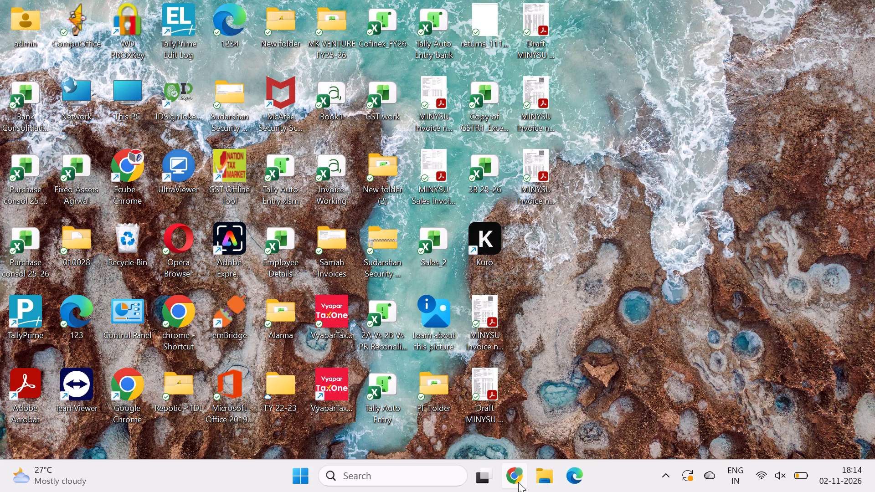
Open a new Google Chrome window from the desktop.
double_click(513, 475)
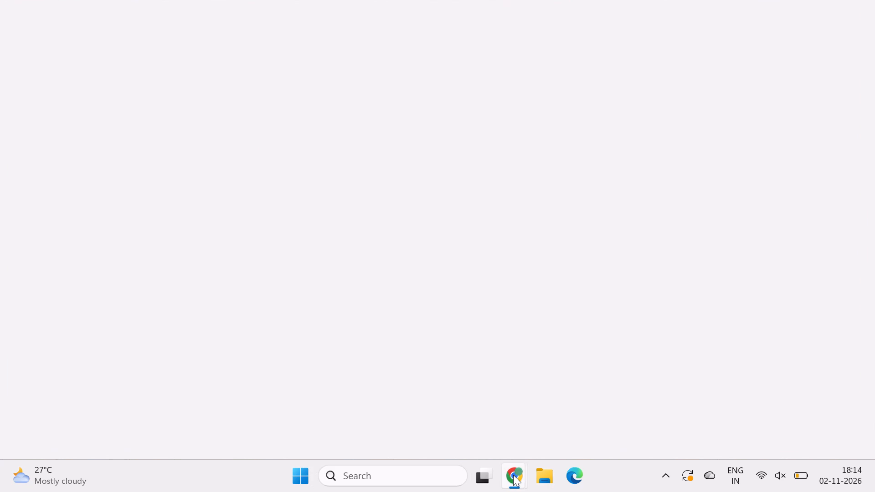
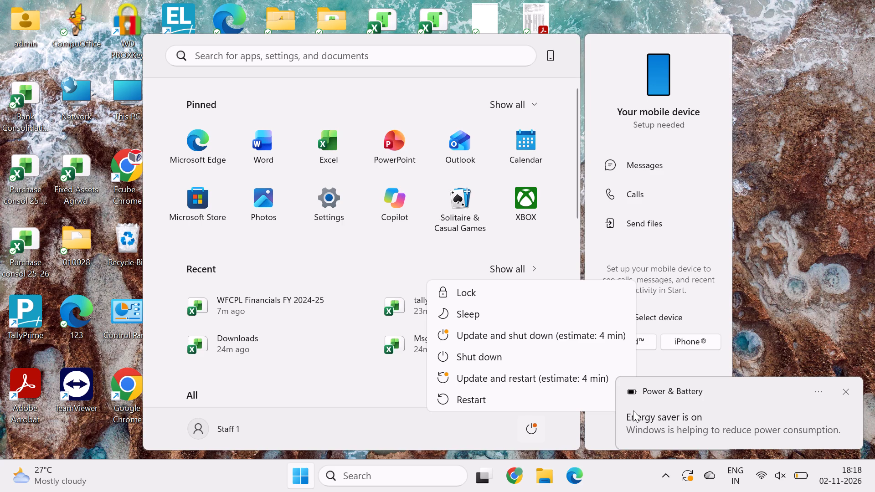
Shut down the computer without installing the pending updates.
left_click(520, 358)
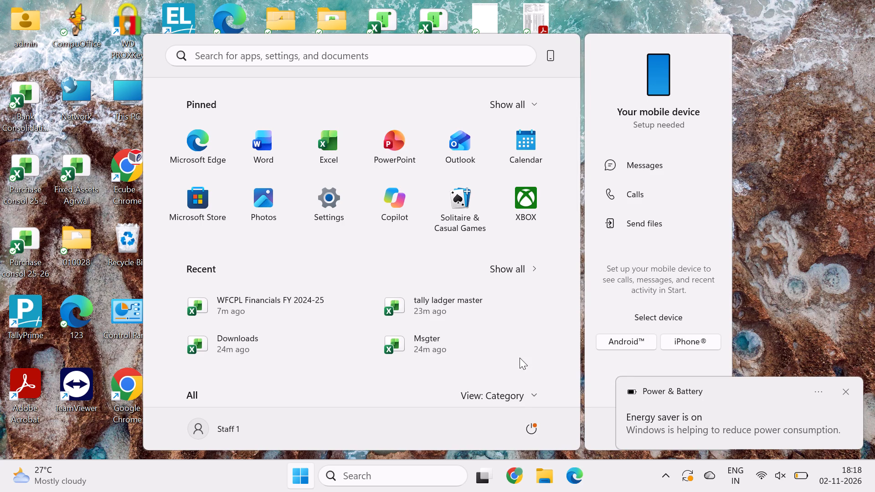